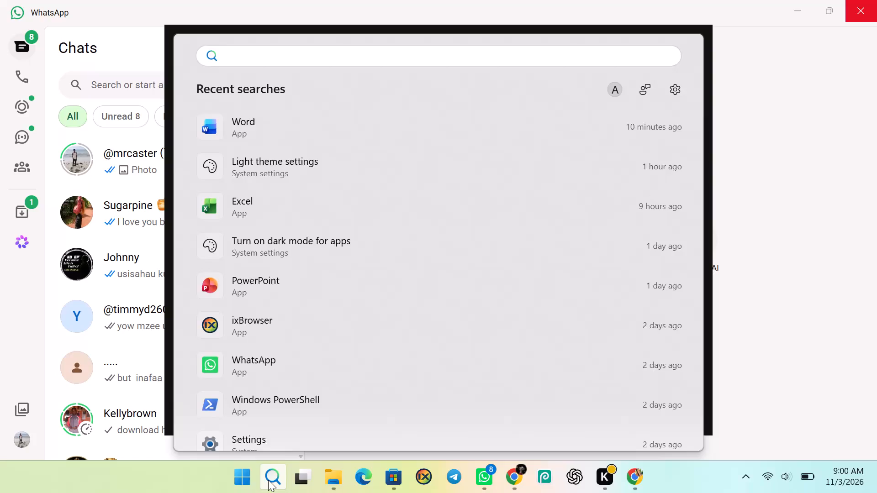
Search for the Excel app and launch it.
key("x")
left_click(481, 267)
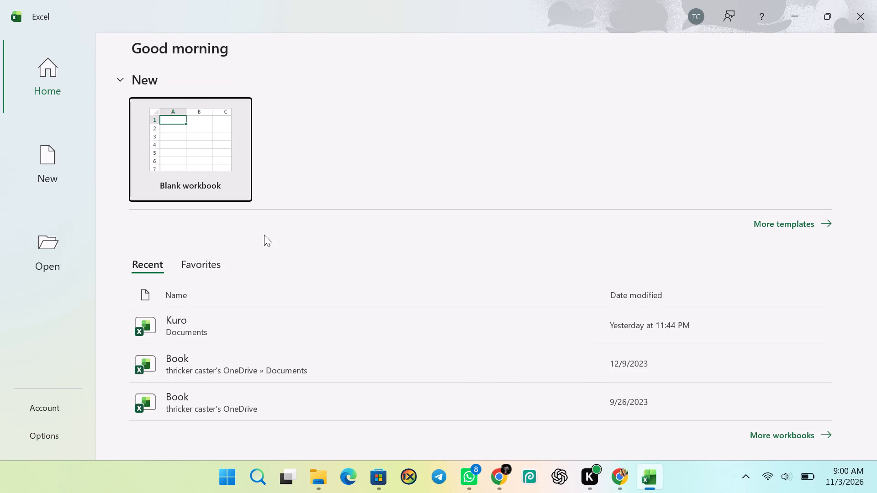
Delete the three recent workbook files: Kuro and the two workbooks named Book.
right_click(230, 314)
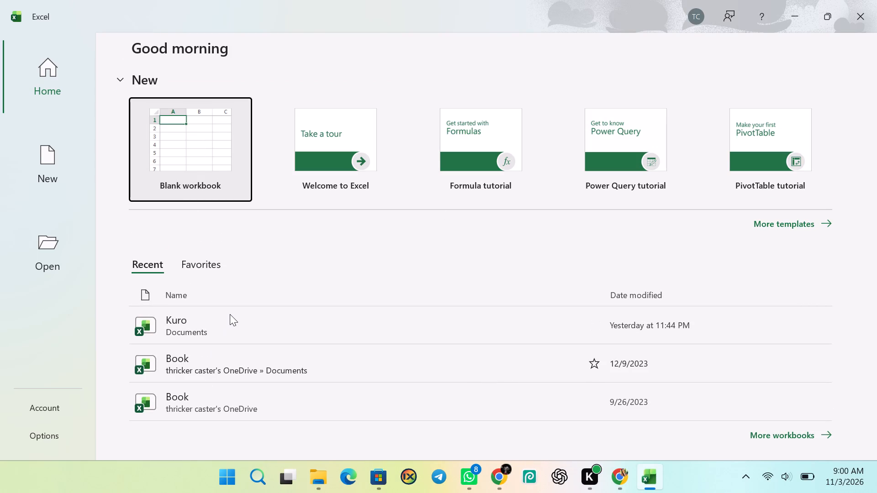
left_click(257, 359)
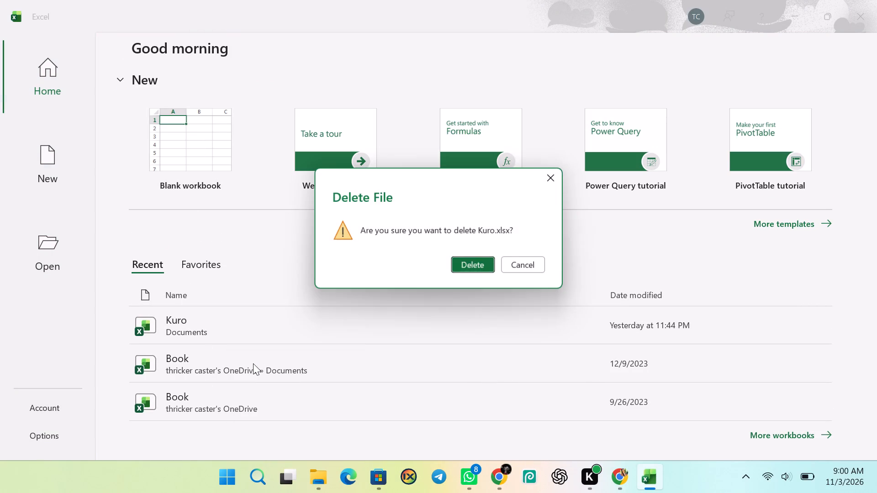
left_click(474, 262)
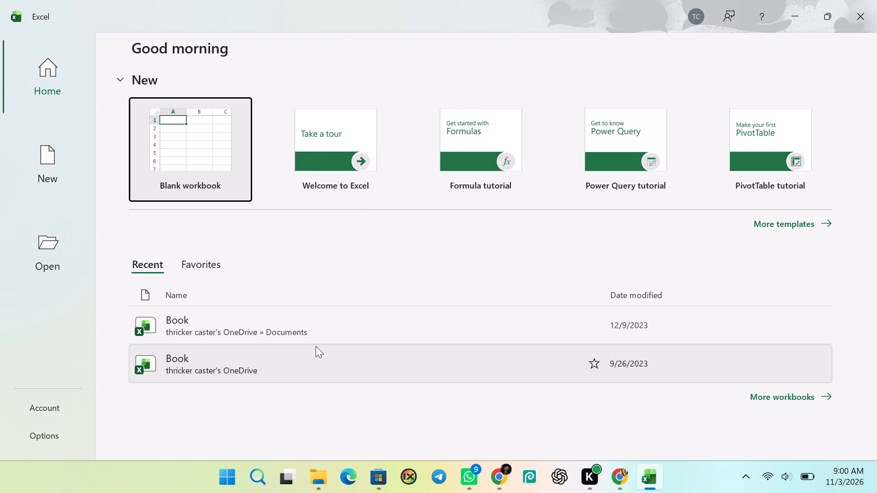
right_click(314, 337)
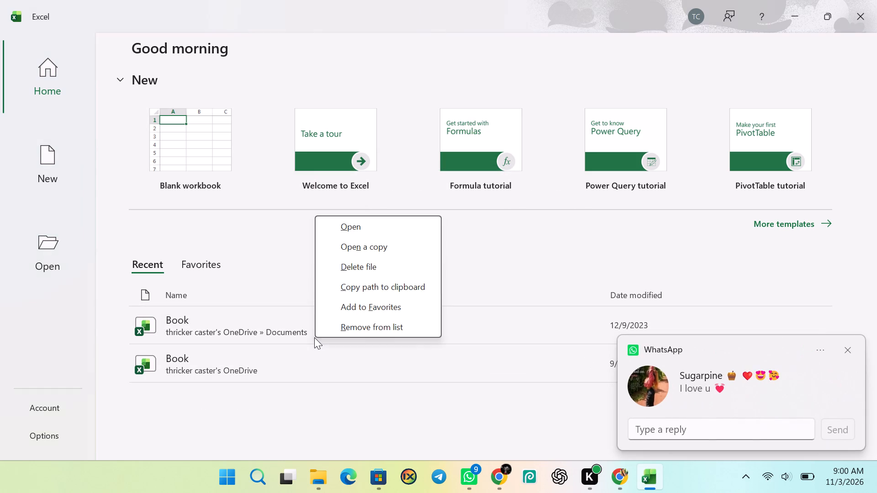
left_click(375, 262)
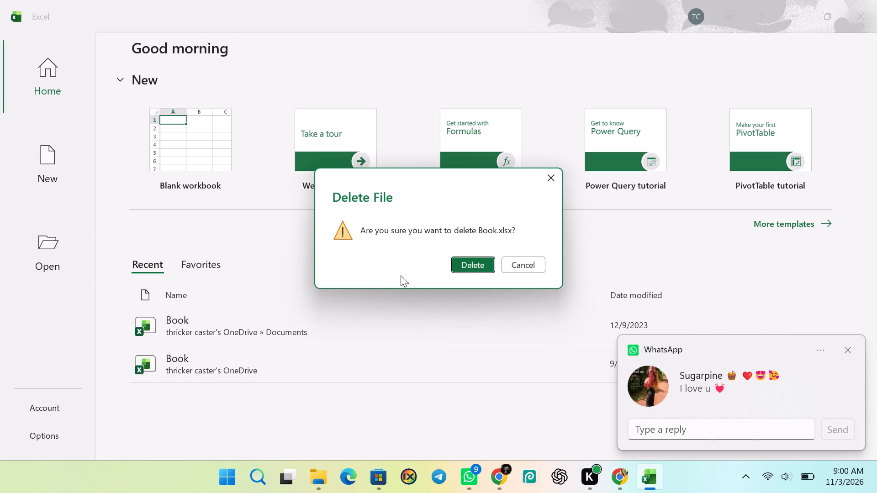
left_click(481, 263)
right_click(365, 323)
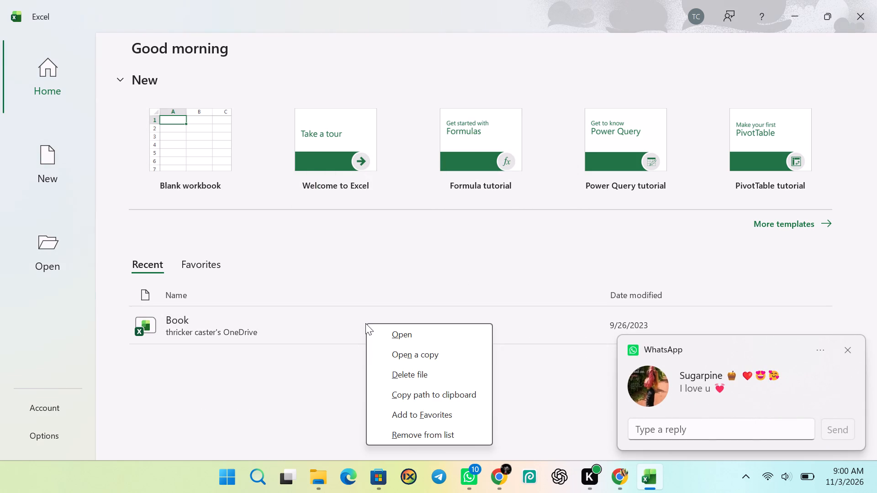
left_click(402, 370)
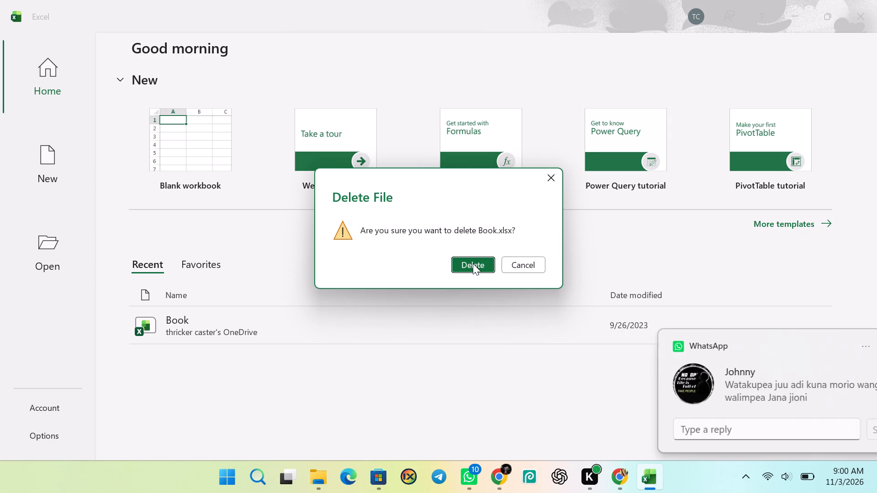
left_click(473, 263)
Create a new blank workbook.
double_click(199, 155)
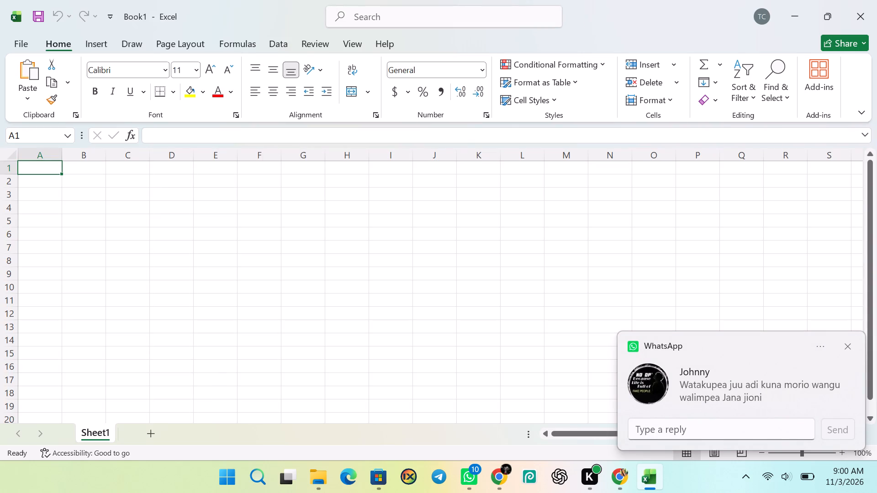
Enter the numbers 1 to 4 down column A, in cells A1 to A4.
key("1")
key("Return")
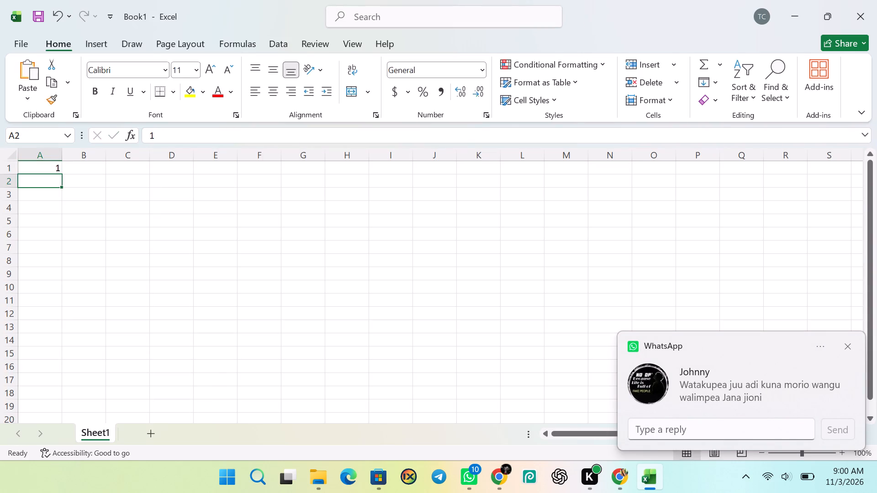
key("2")
key("Return")
key("2")
key("Return")
key("BackSpace")
key("BackSpace")
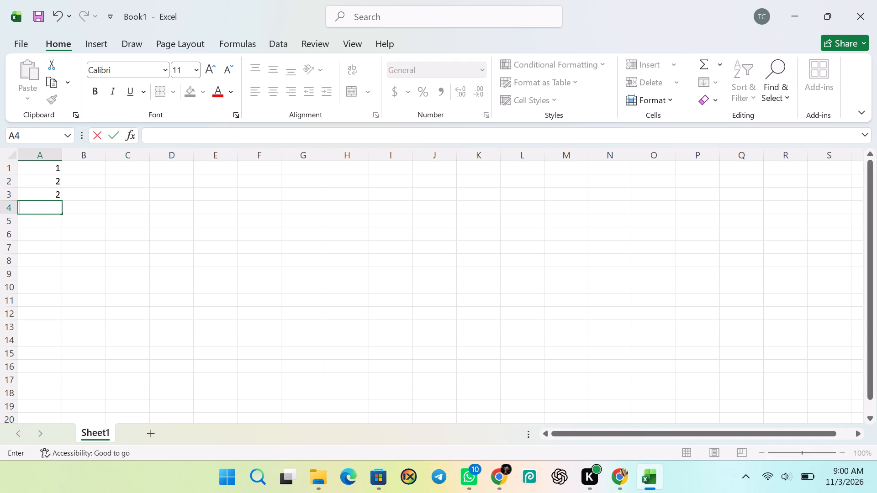
left_click(53, 195)
key("BackSpace")
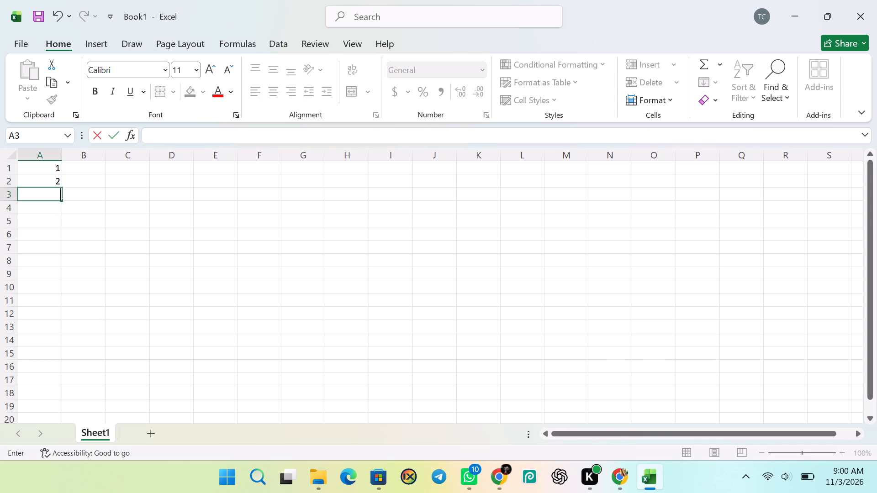
key("3")
key("Return")
key("4")
key("Return")
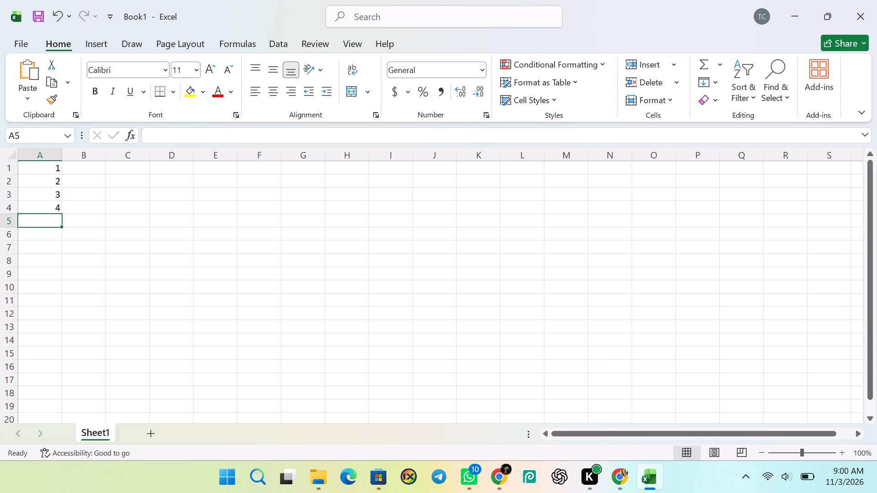
Continue the numbering in column A with 5 to 10 in cells A5 to A10.
key("5")
key("Return")
key("6")
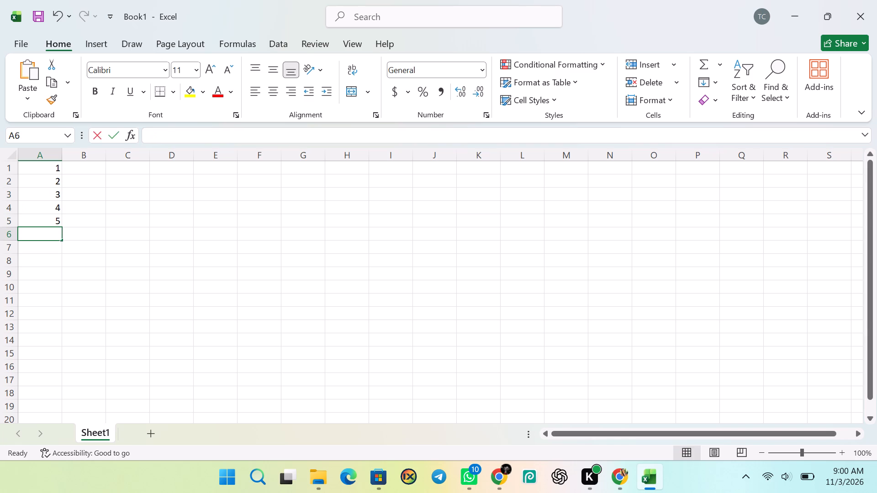
key("Return")
key("7")
key("Return")
key("8")
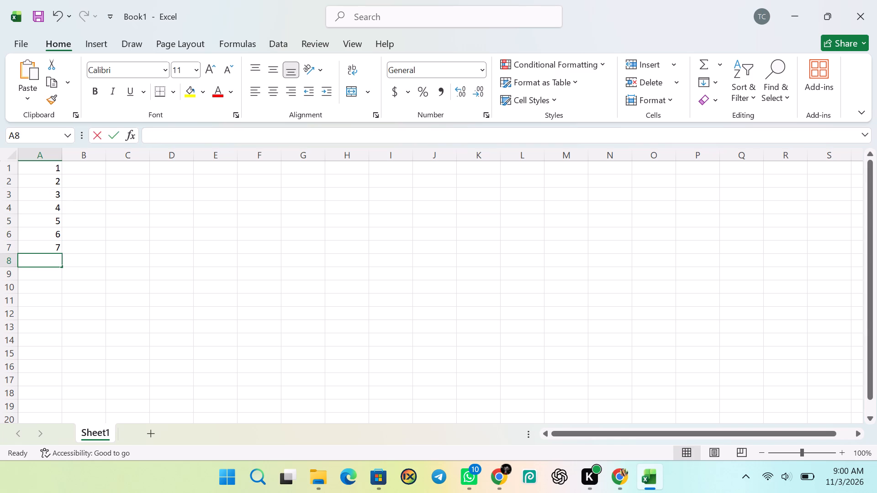
key("Return")
key("9")
key("Return")
type("10")
key("Return")
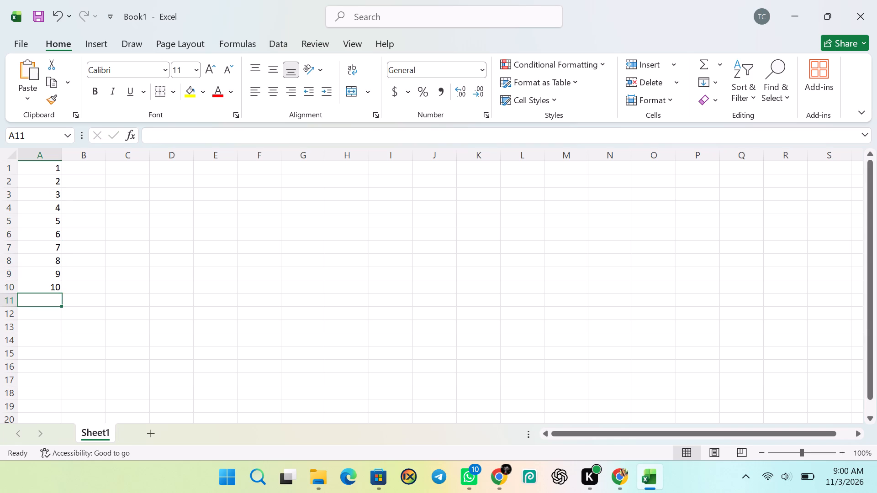
type("11")
key("Return")
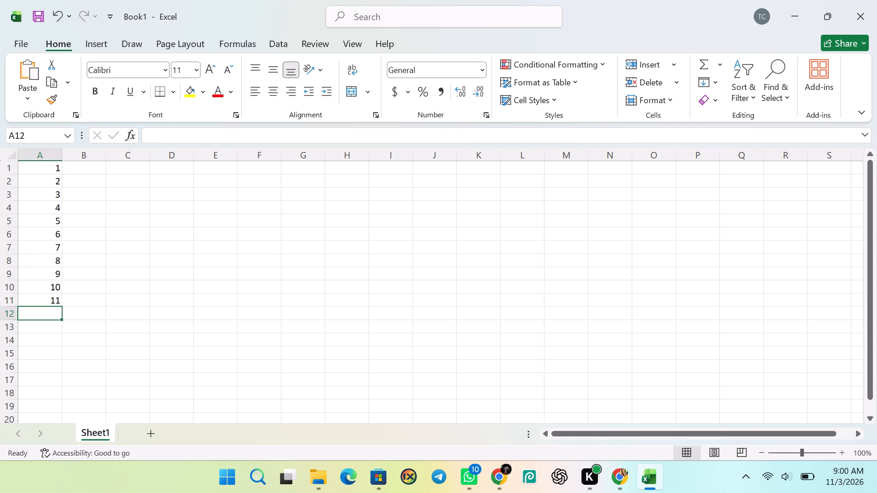
type("12")
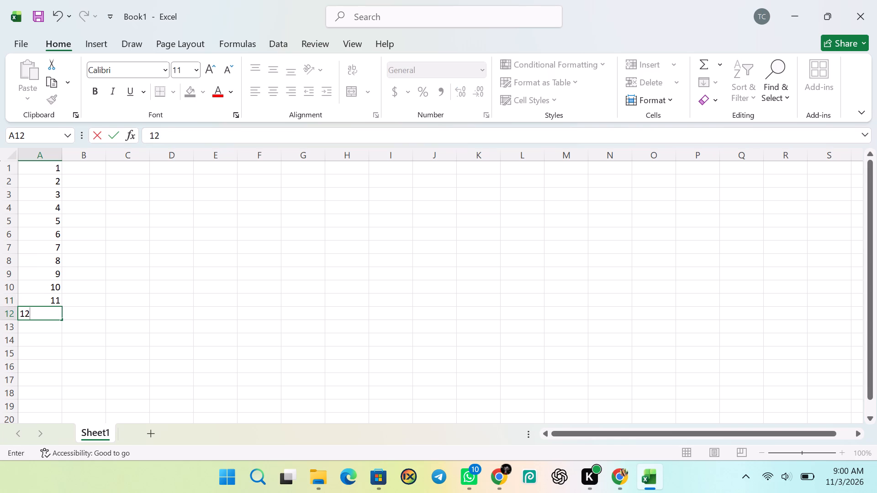
key("Return")
type("13")
key("Return")
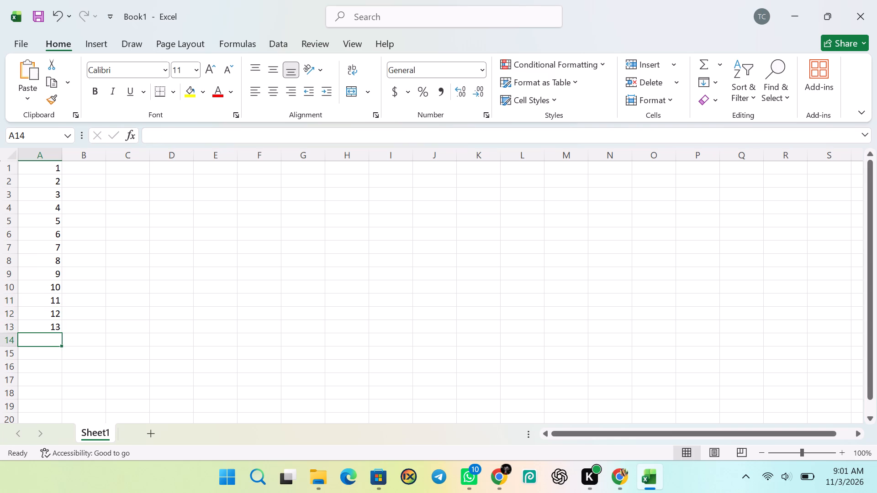
type("14")
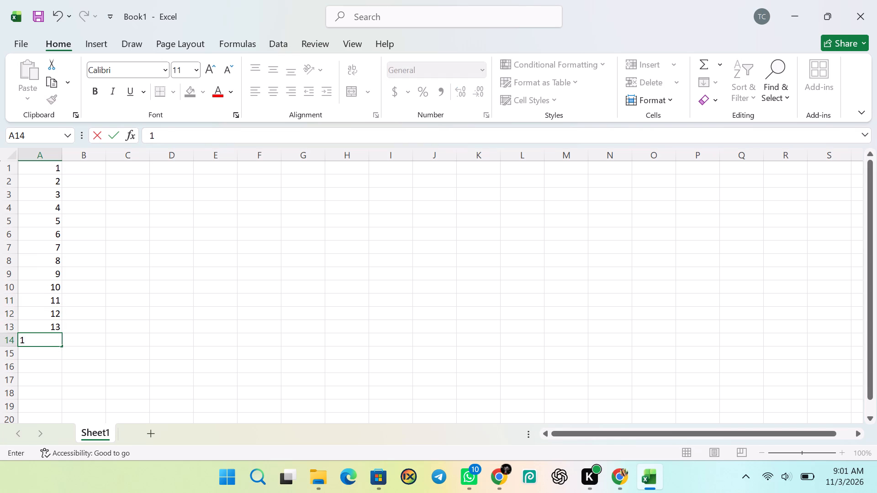
key("Return")
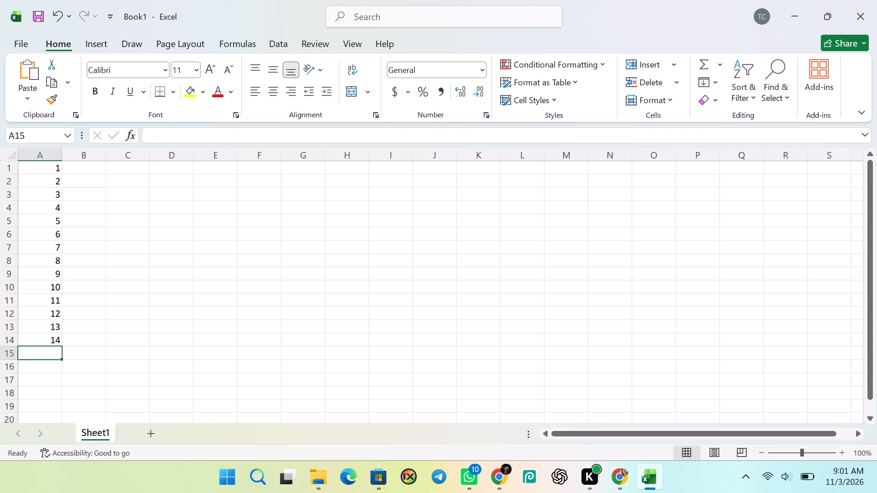
type("15")
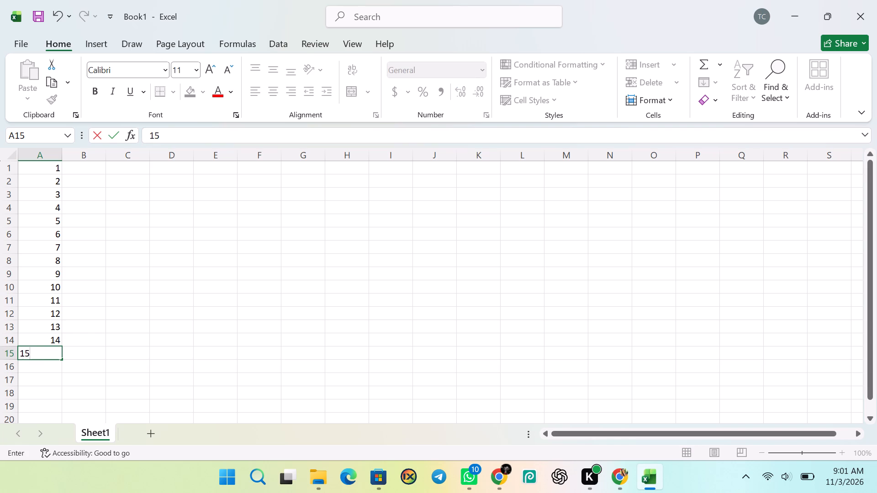
left_click(56, 169)
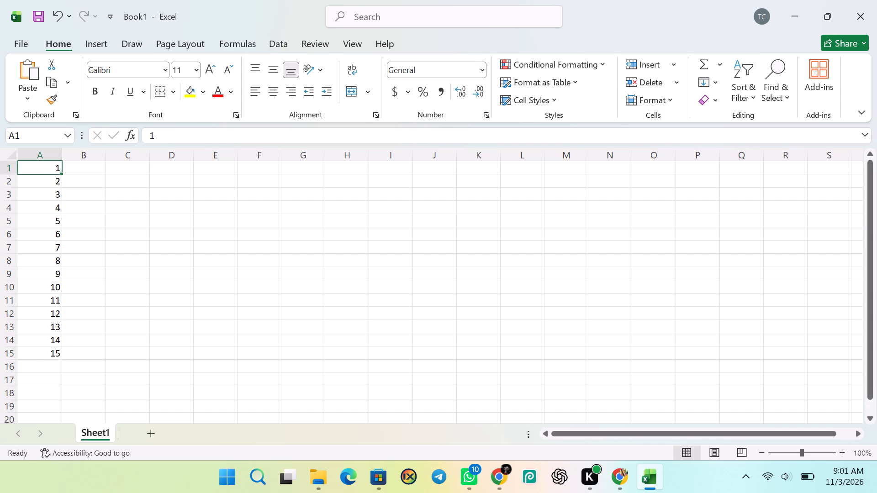
Insert an empty row above row 1 so the number list starts in row 2.
left_click(51, 161)
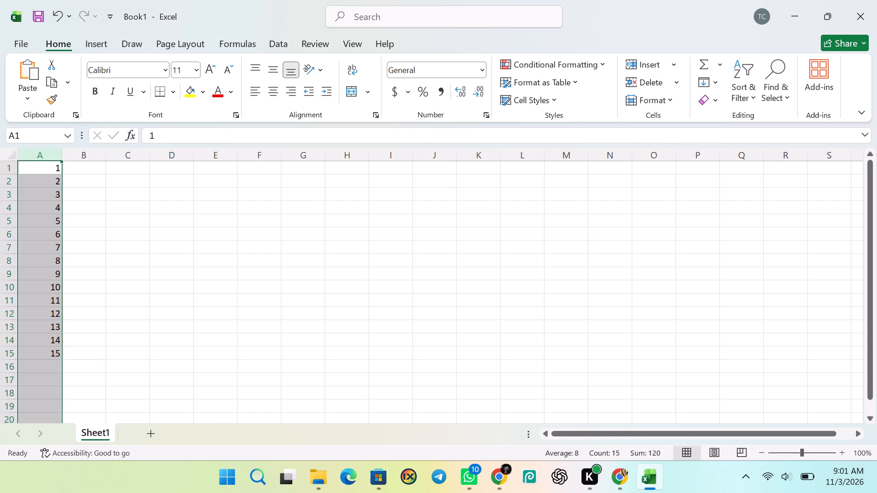
key("Down")
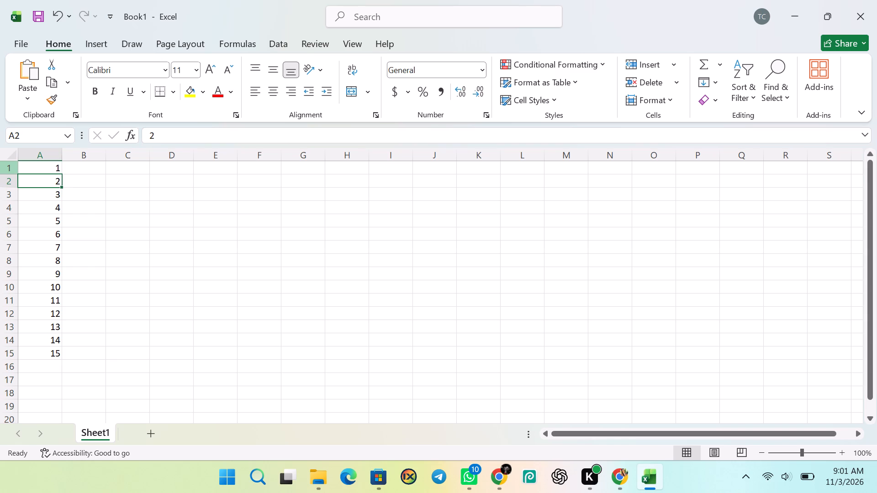
left_click(7, 163)
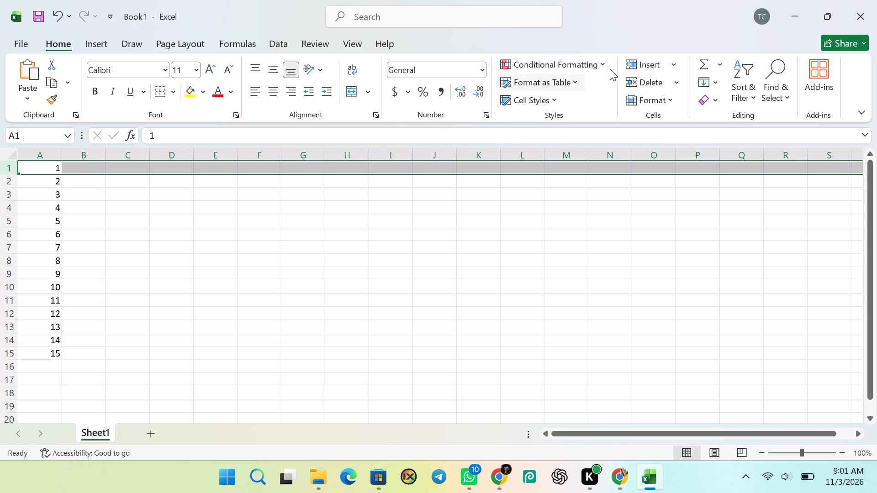
left_click(672, 67)
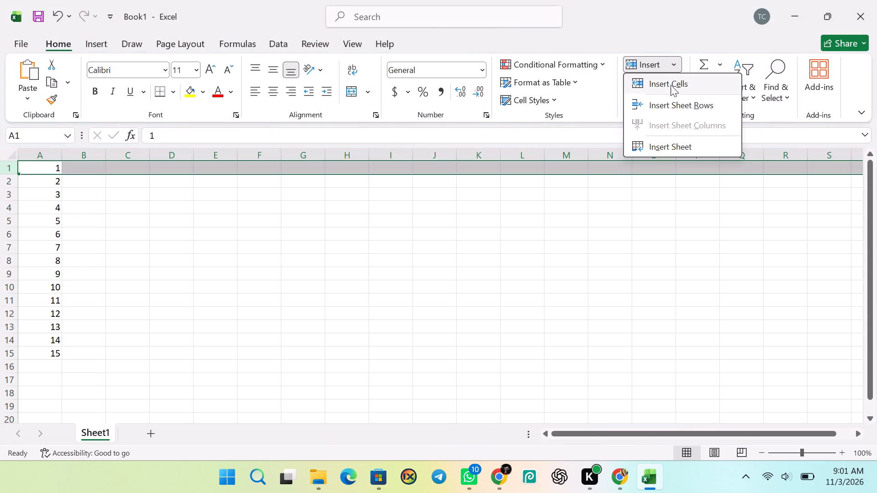
left_click(671, 85)
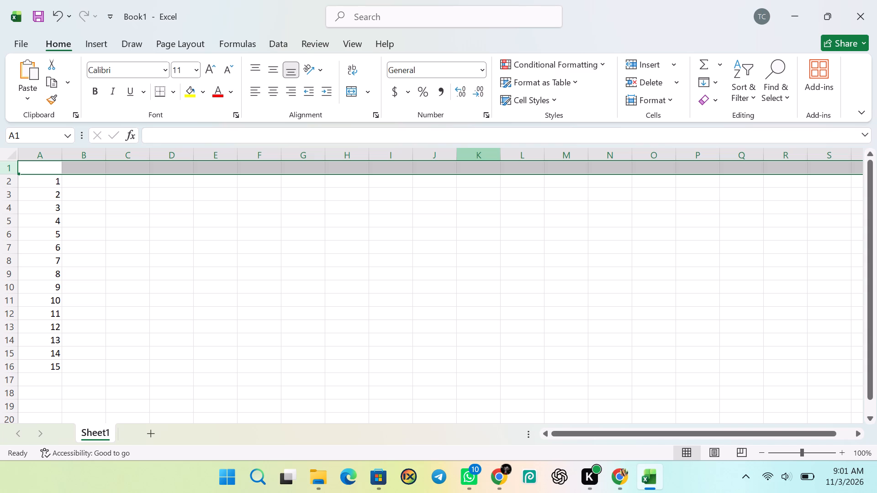
Enter the header NO in cell A1 in bold.
key("b")
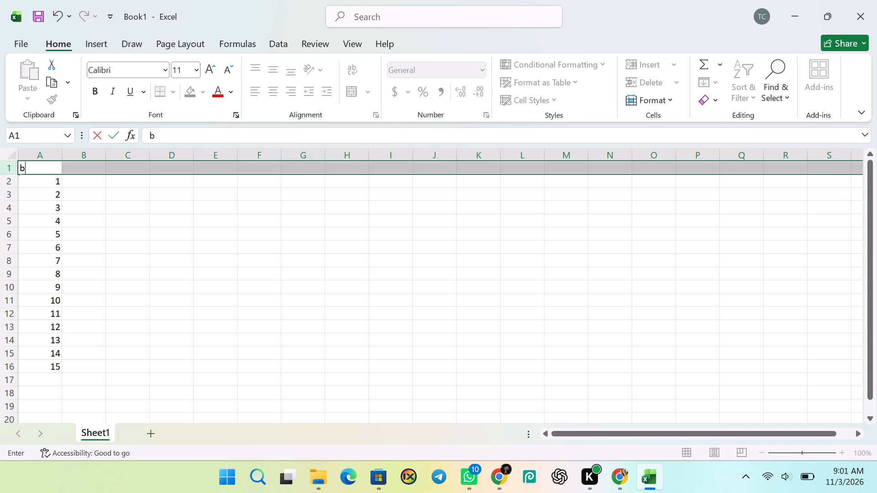
key("BackSpace")
key("ctrl+b")
type("NO")
key("Right")
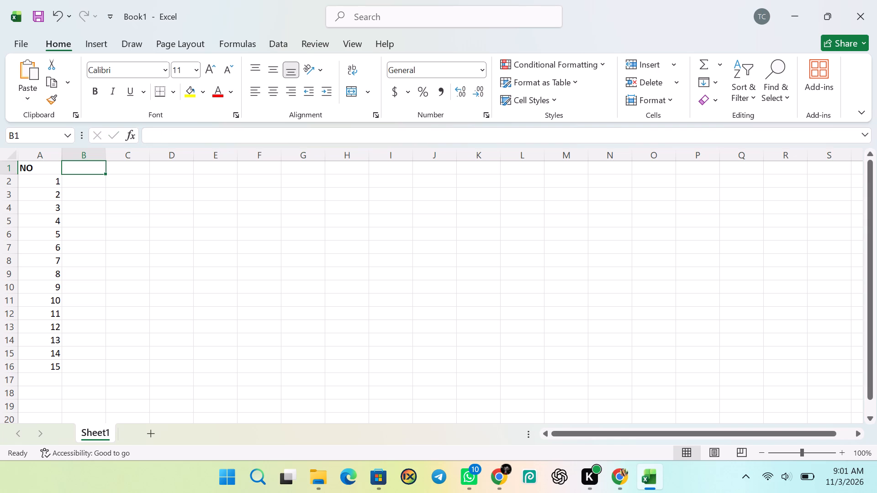
Enter the headers NAME in cell B1 and QUIZ 1 in cell C1.
key("n")
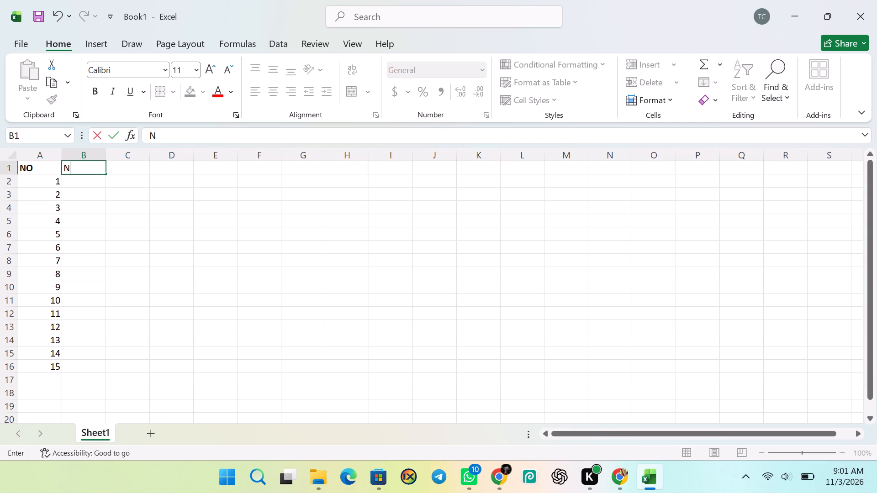
type("AMW")
key("BackSpace")
key("e")
key("Right")
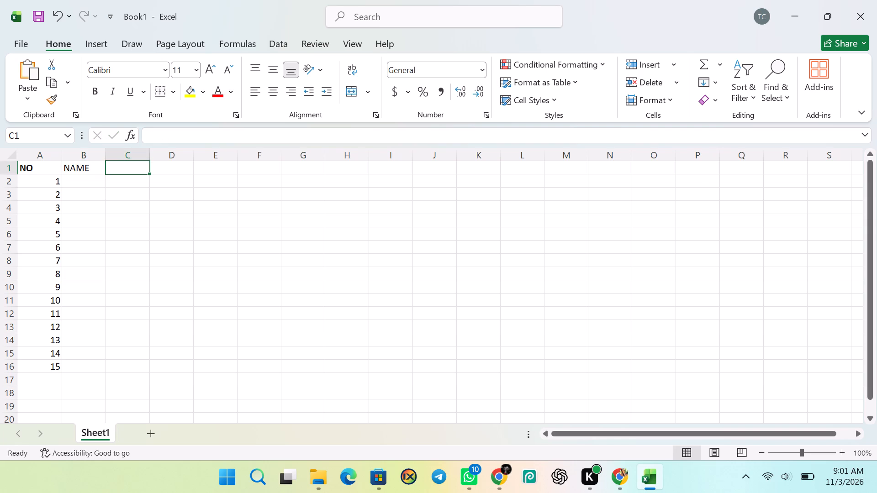
type("QUIZ 1")
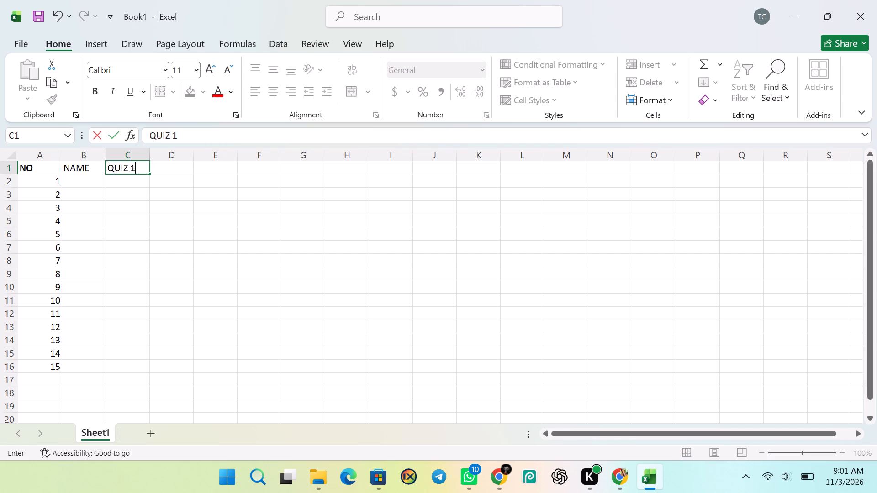
key("Right")
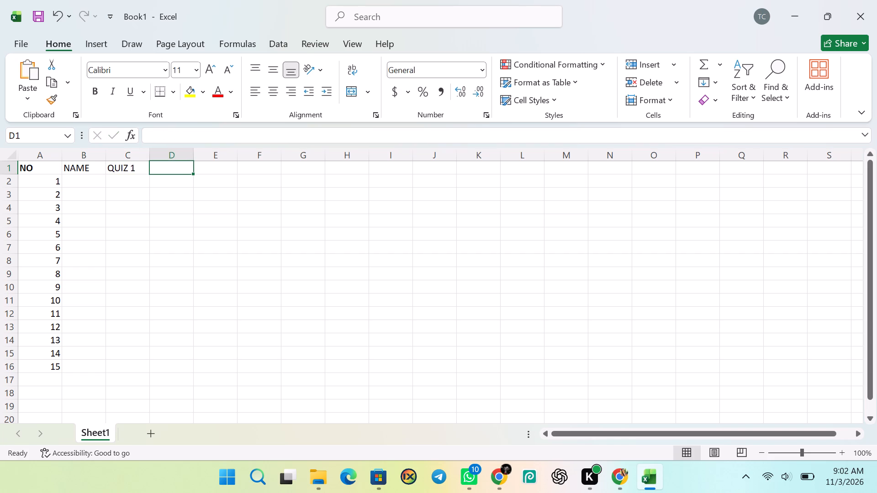
Enter the headers QUIZ 2 in cell D1 and FINAL EXAMS in cell E1.
type("QUI")
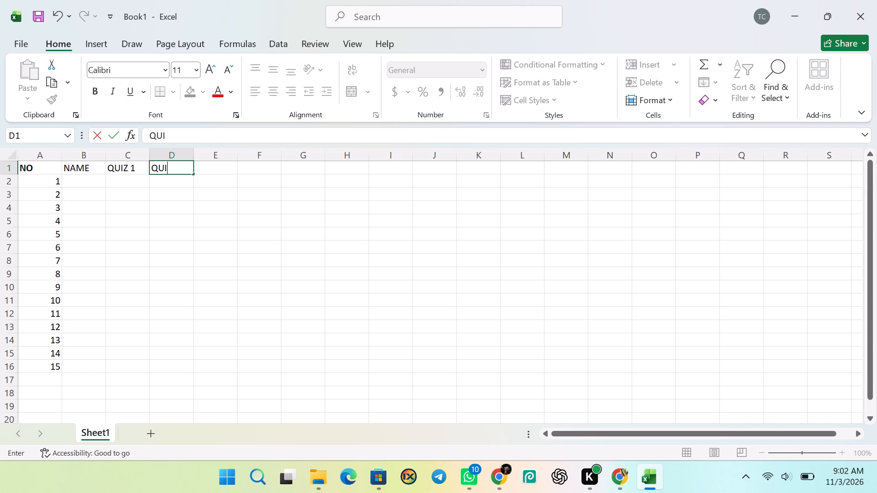
key("z")
key("space")
type("2")
key("Right")
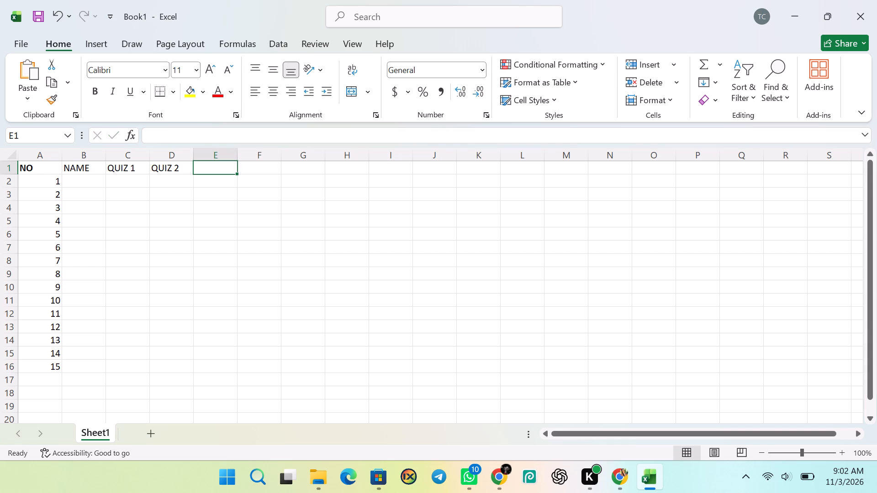
type("FINAL EX")
key("a")
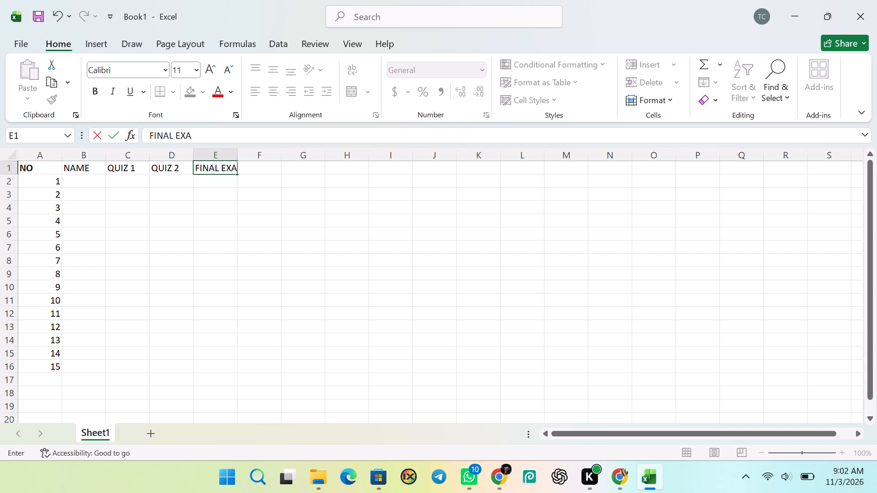
type("MS")
Widen column E to fit the FINAL EXAMS header and widen column B to make room for names.
left_click(217, 155)
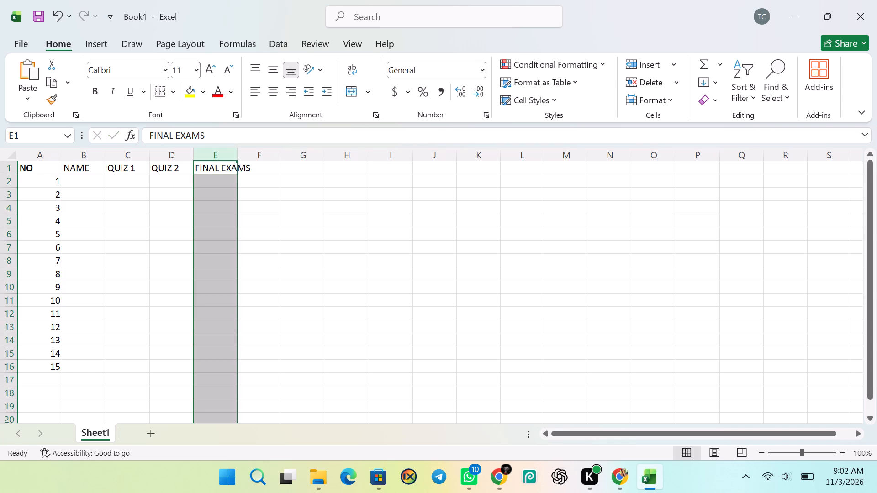
left_click_drag(237, 154, 255, 154)
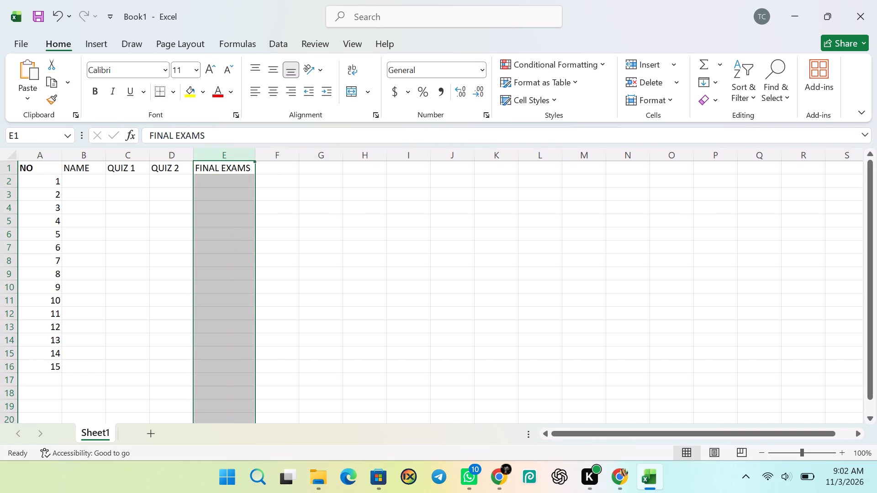
left_click(90, 181)
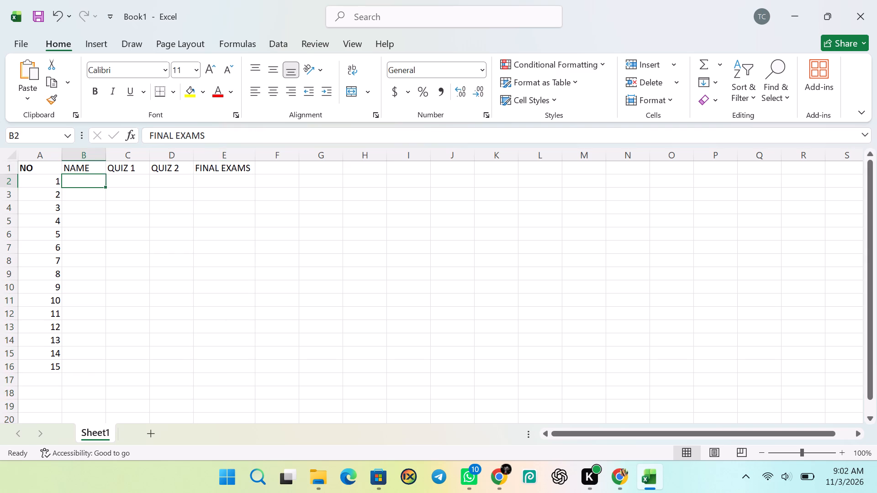
left_click_drag(106, 155, 139, 158)
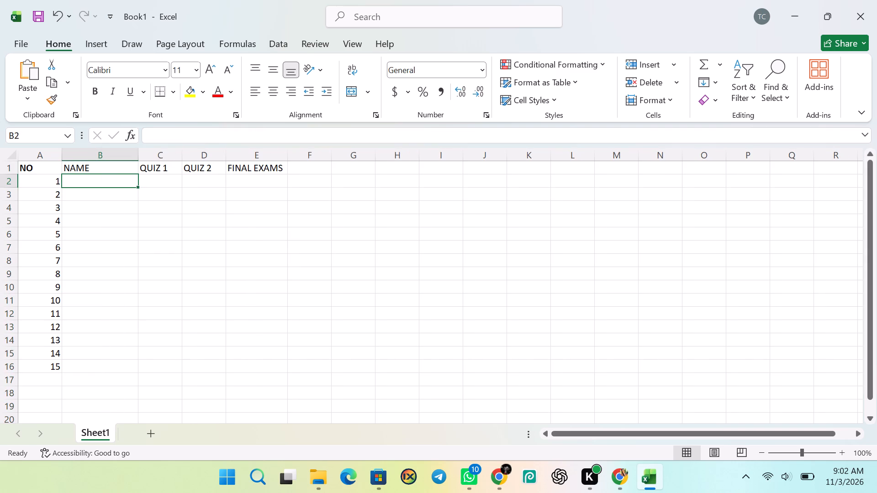
Fill the NAME column with John, Kofi, Amanda and Comfort in cells B2 to B5.
key("j")
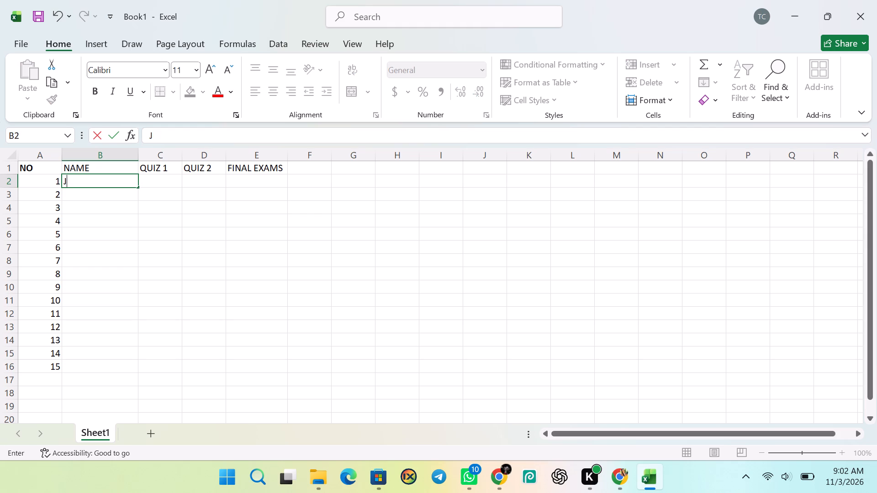
key("o")
type("hn")
key("Return")
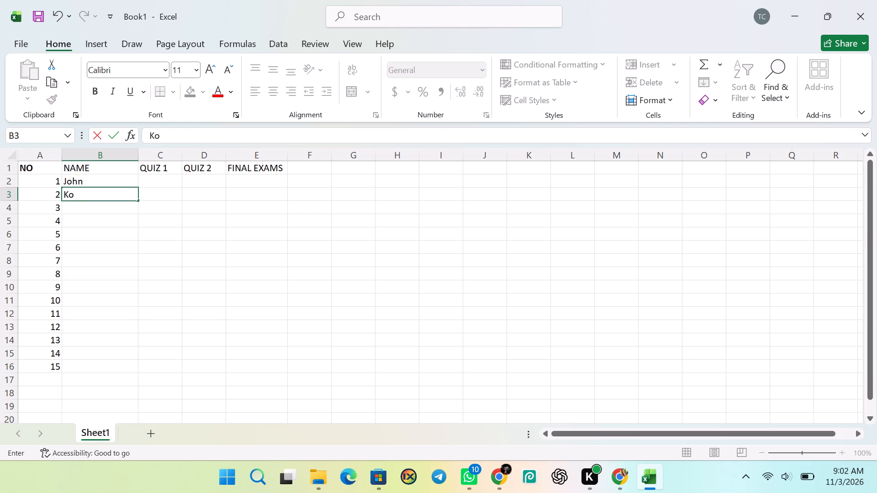
type("fi")
key("Return")
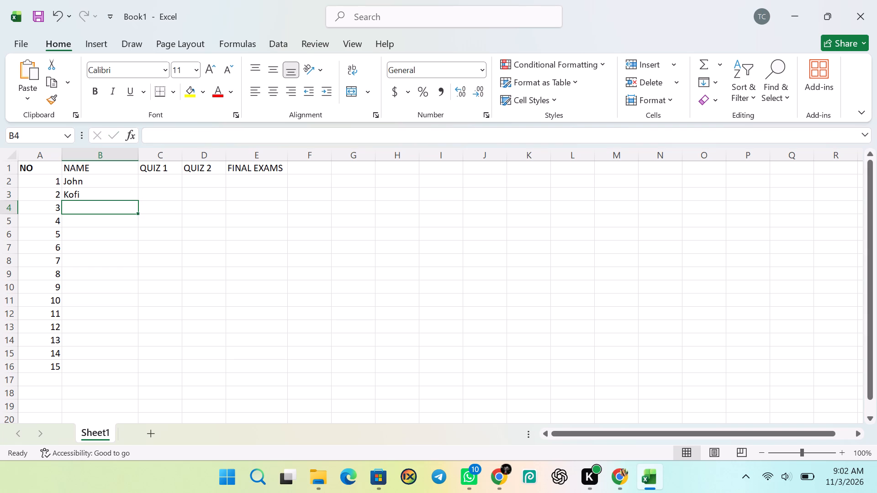
key("a")
type("mand")
key("a")
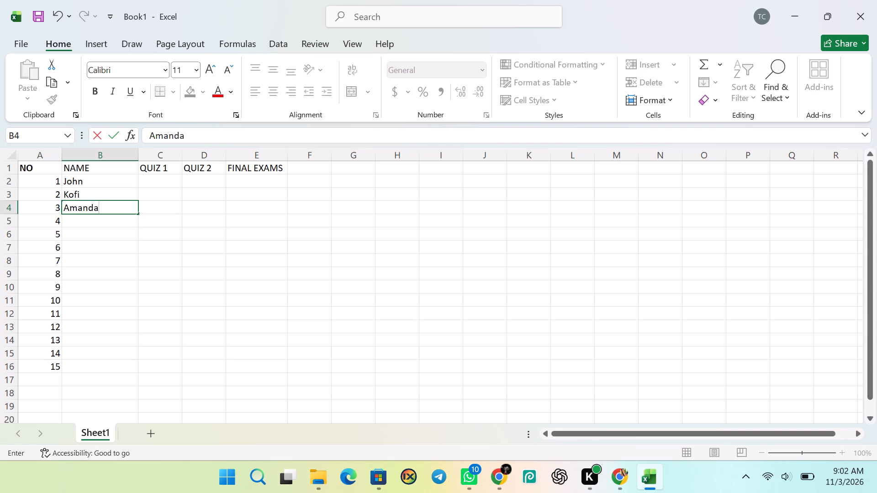
key("Return")
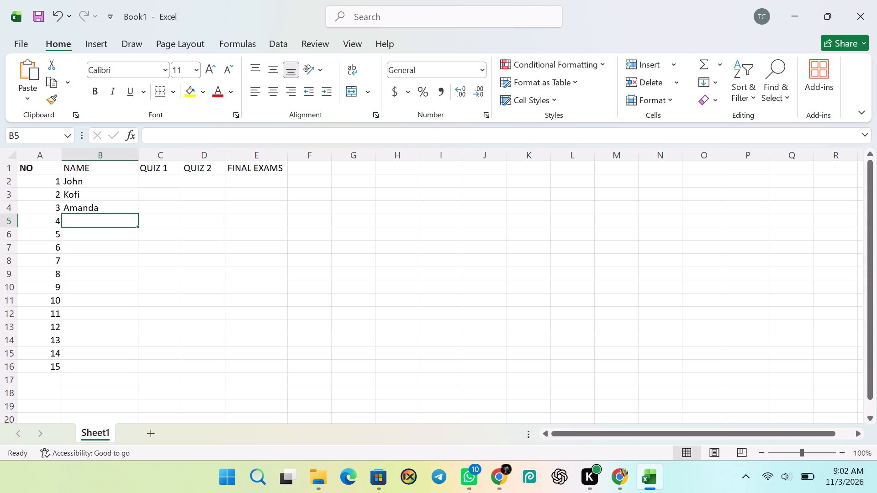
key("c")
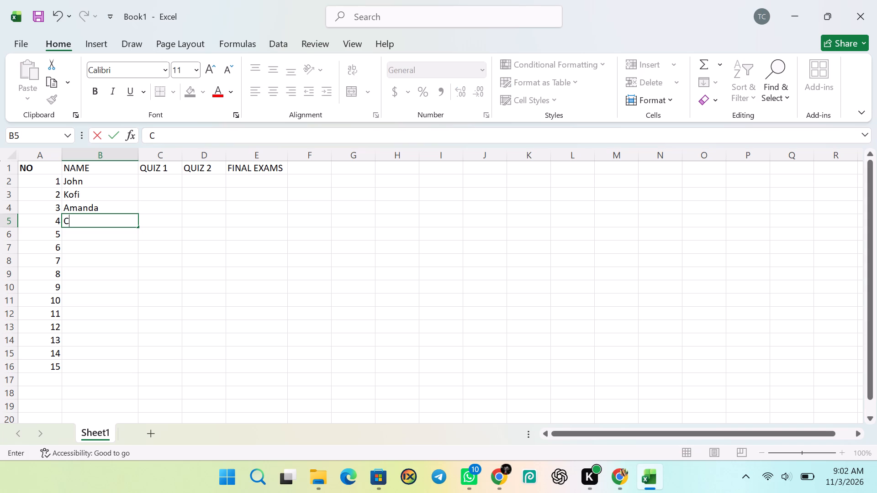
type("omfort")
key("Return")
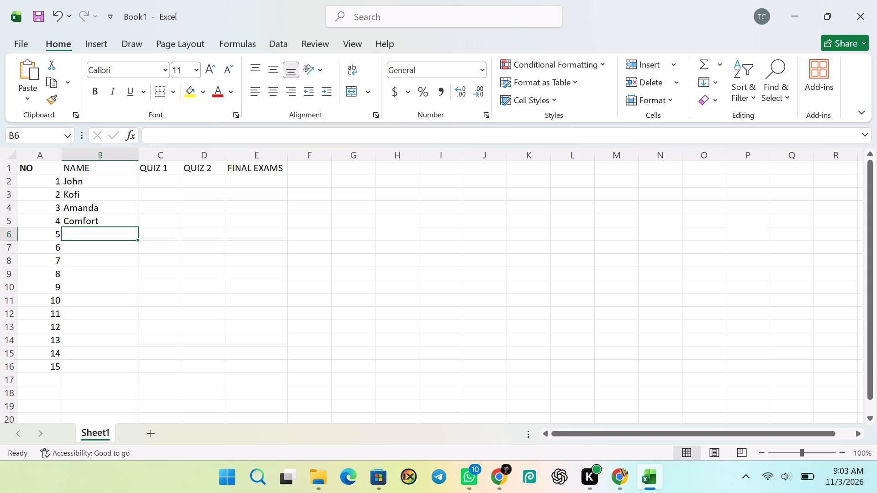
Continue the NAME column with abena, sandra and prince in cells B6 to B8.
key("a")
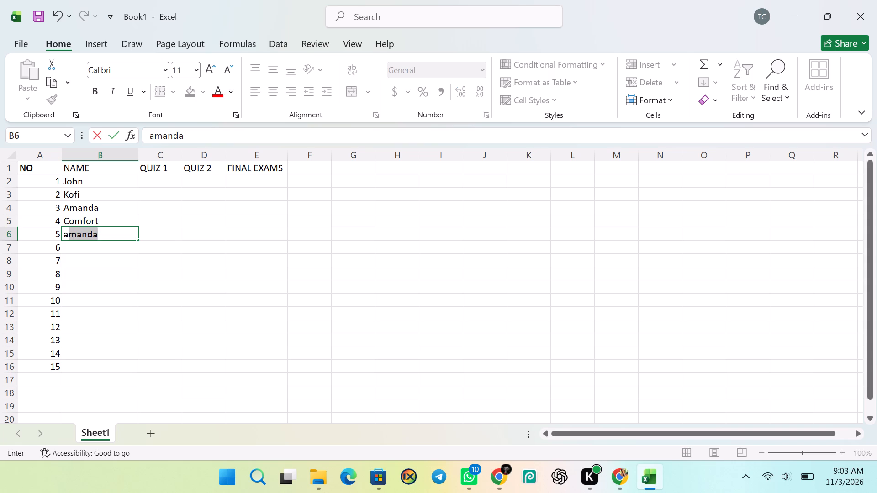
type("bem")
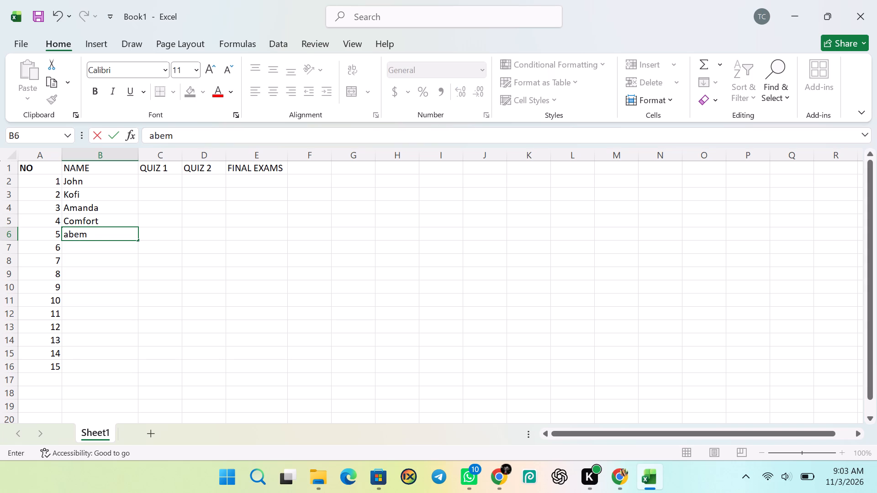
key("BackSpace")
type("na")
key("Return")
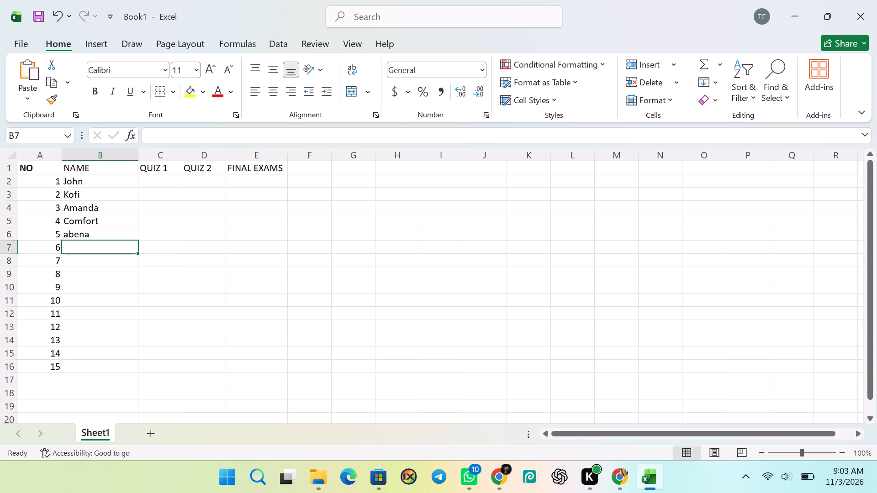
type("sandra")
key("Return")
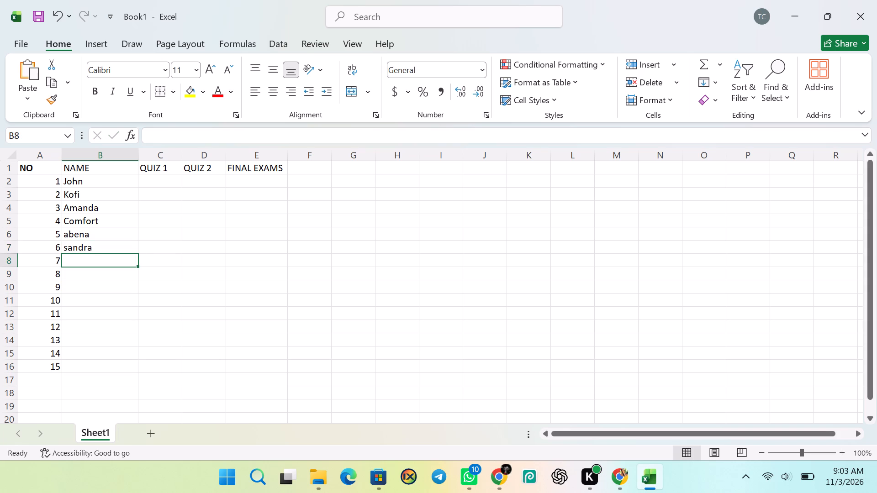
type("prince")
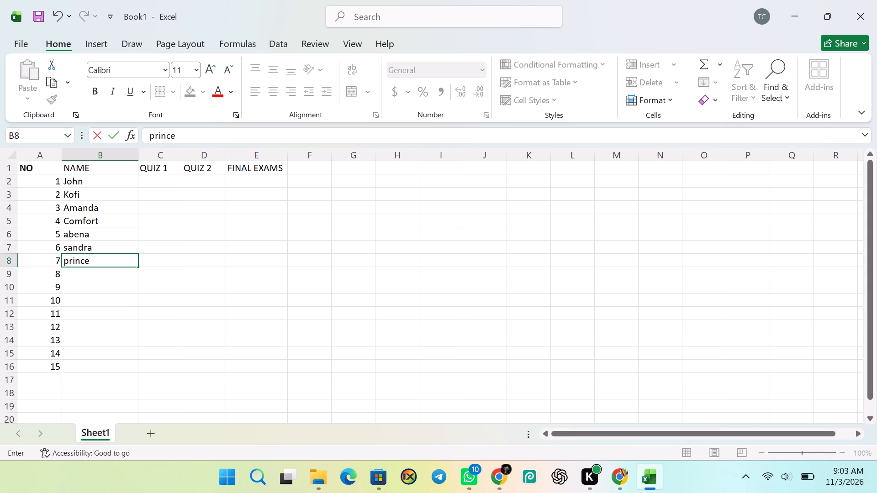
key("Return")
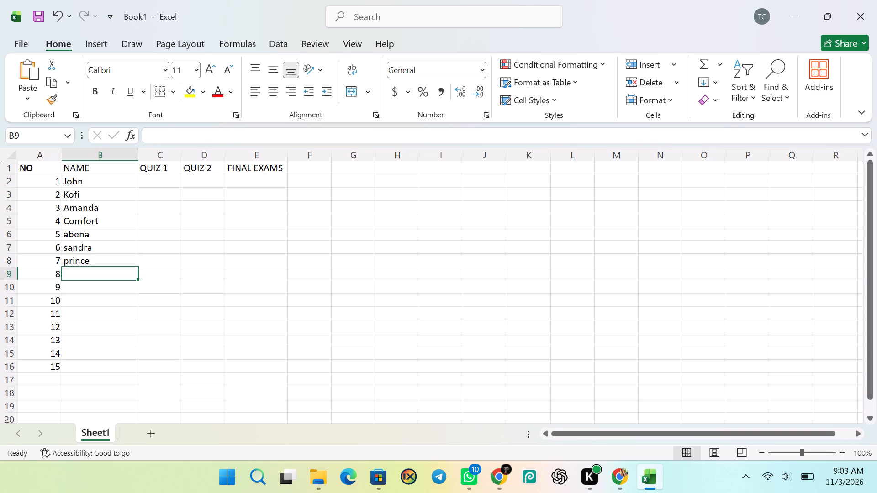
Continue the NAME column with aaron, arnold, joshua and gladys in cells B9 to B12.
type("aaron")
key("Return")
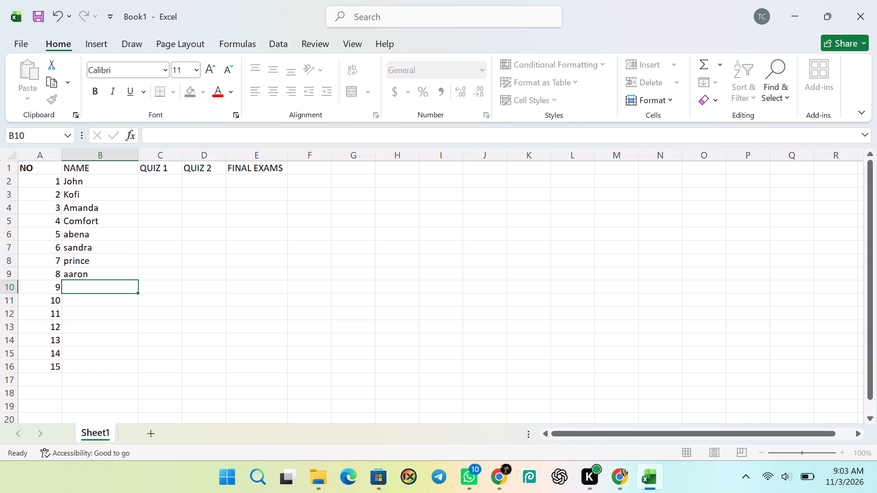
type("arnold")
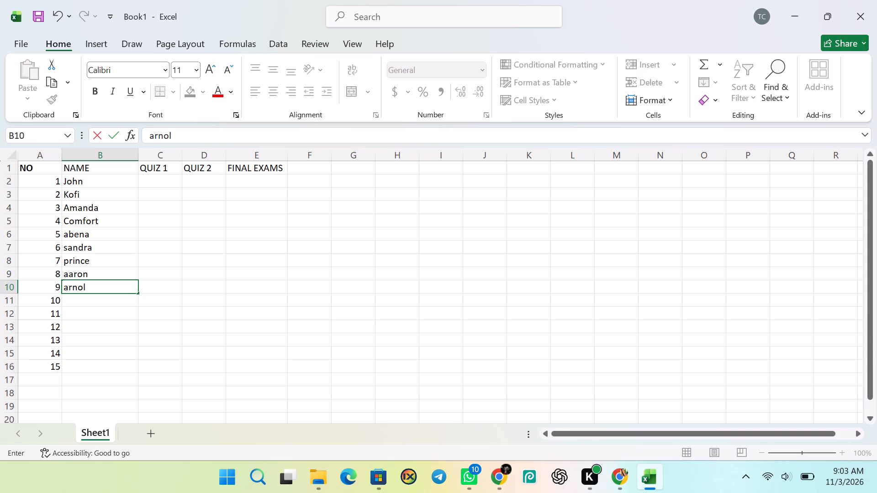
key("Return")
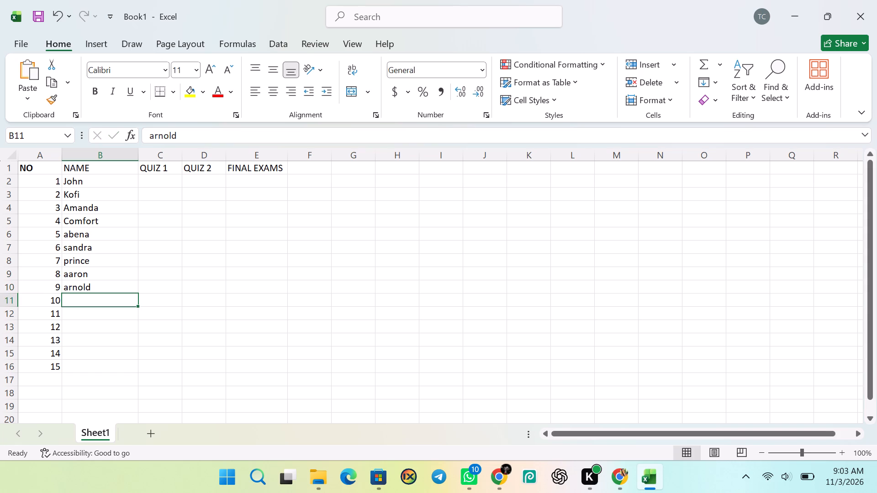
type("joshua")
key("Return")
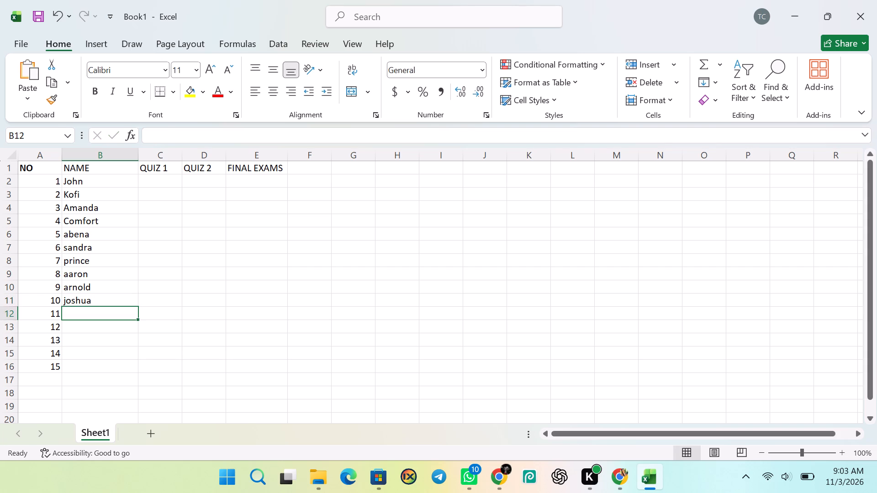
type("gladys")
key("Return")
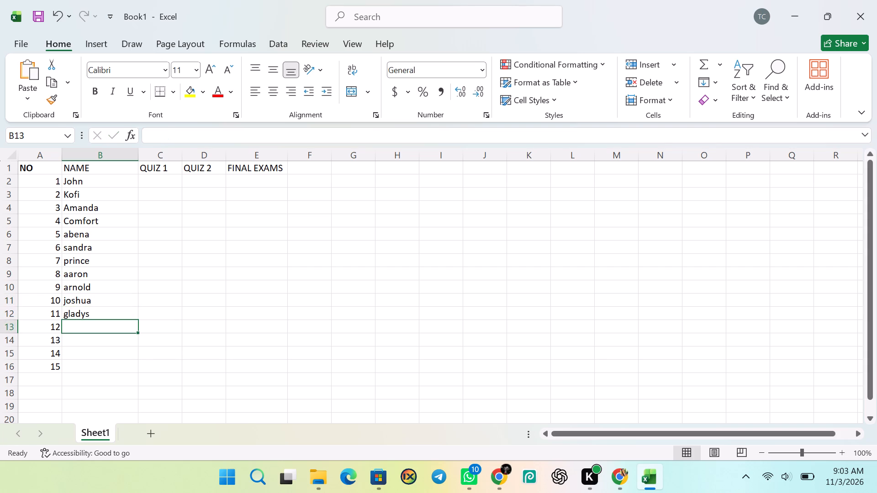
Finish the NAME column with jordan, ofori, andrew and wiliam in cells B13 to B16.
type("jor")
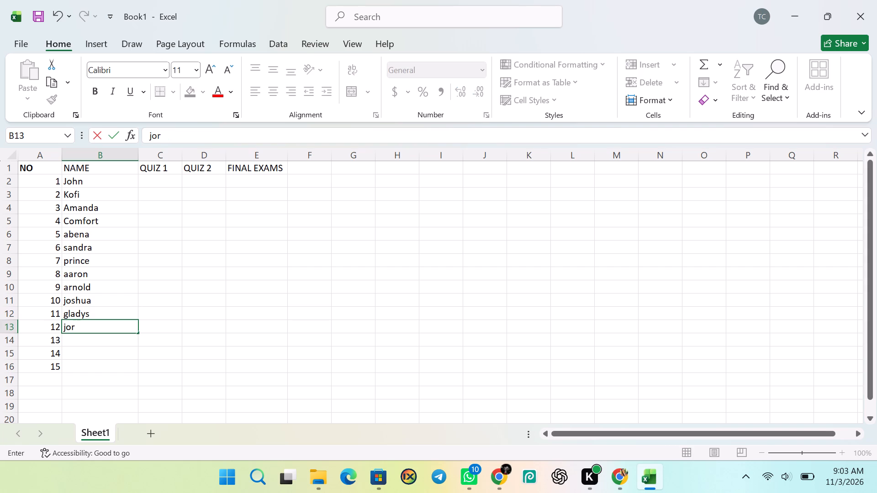
type("dan")
key("Return")
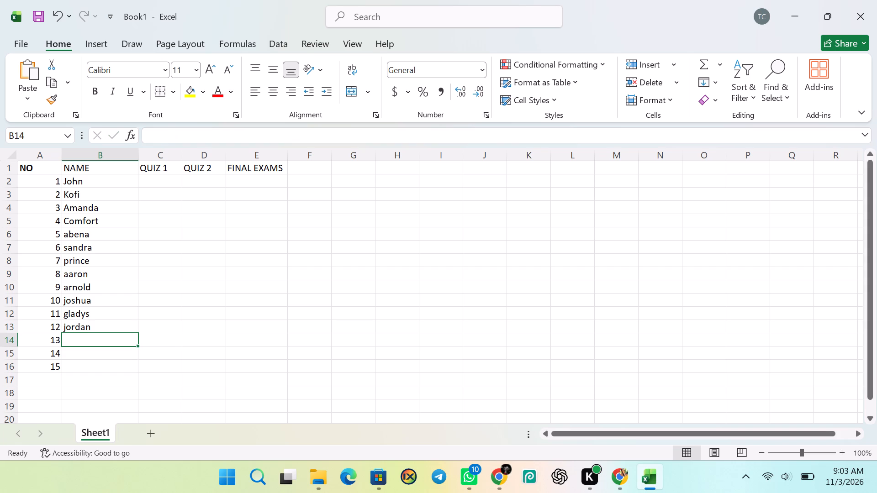
type("ofori")
key("Return")
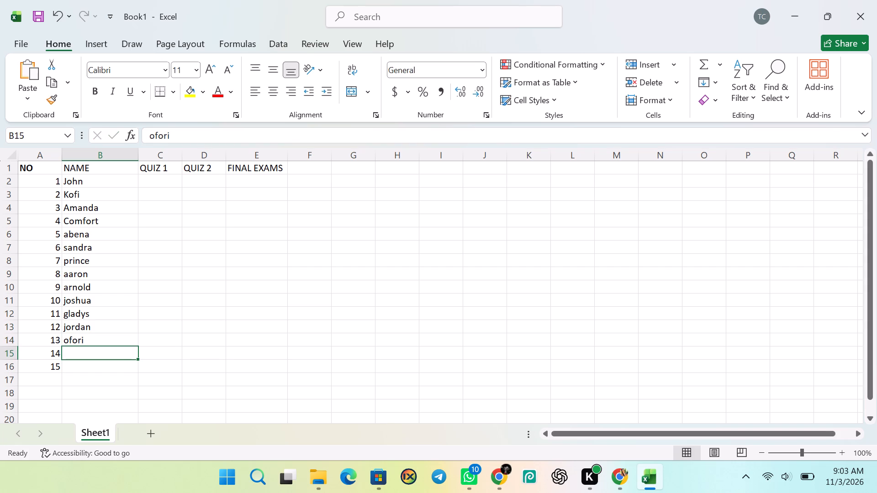
type("andrew")
key("Return")
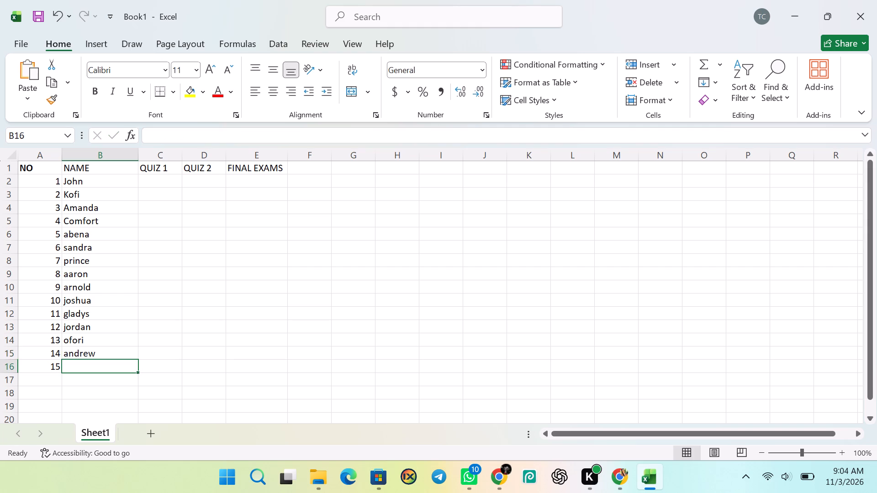
type("wili")
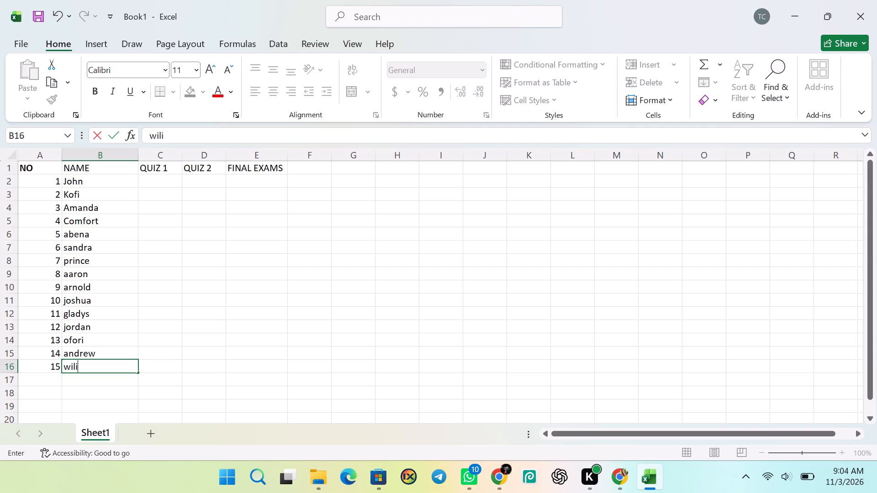
type("am")
Make the whole NAME column bold.
left_click(97, 160)
left_click(100, 92)
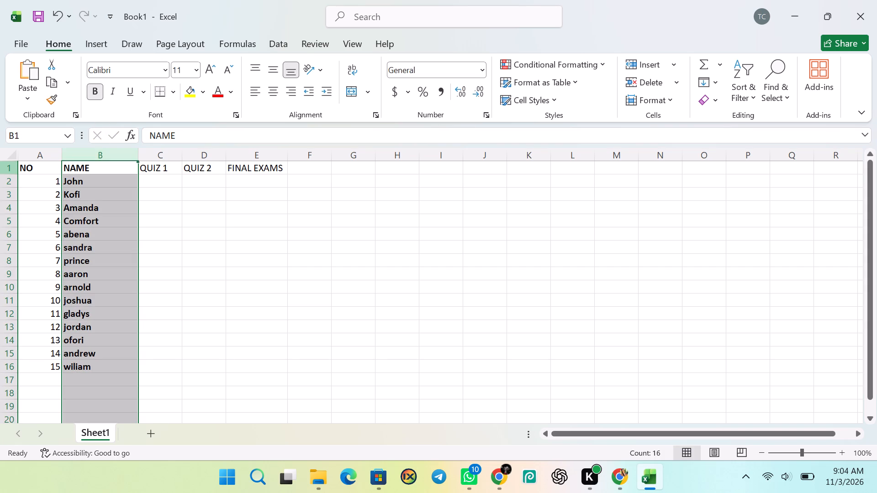
Make the entire header row 1 bold.
left_click(7, 169)
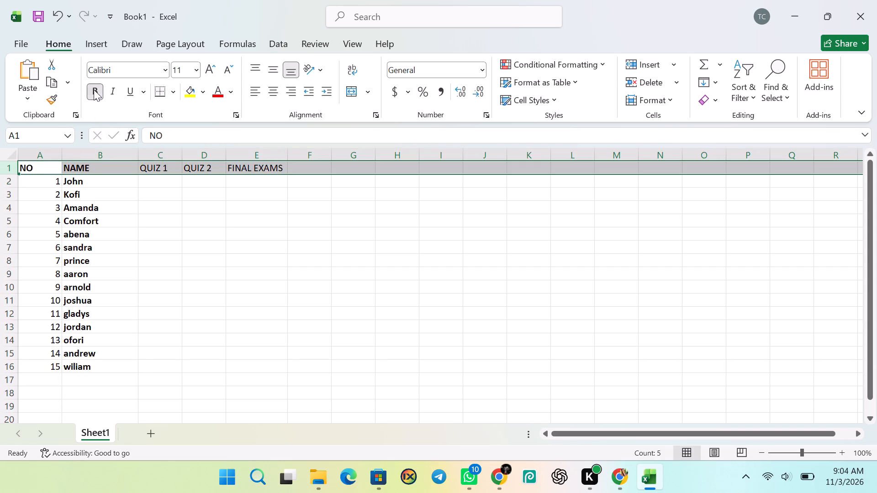
left_click(94, 89)
left_click(94, 89)
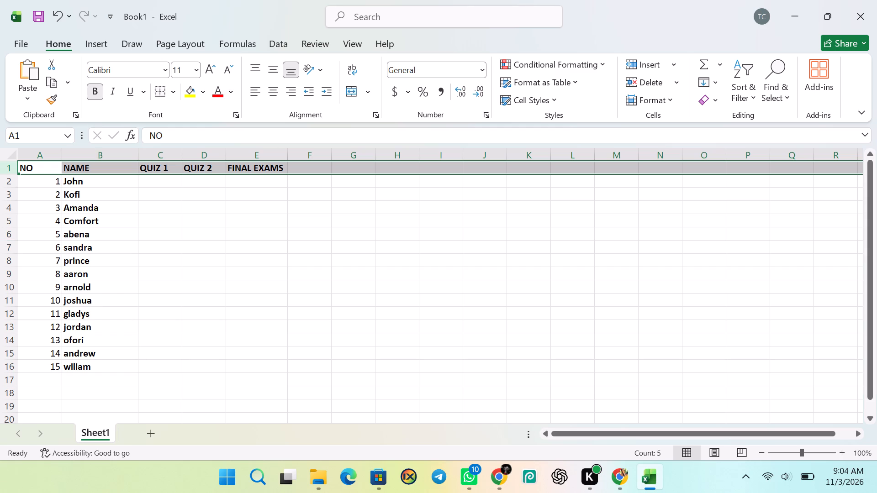
Enter the QUIZ 1 scores 5, 7, 5, 7 and 7 in cells C2 to C6.
left_click(162, 182)
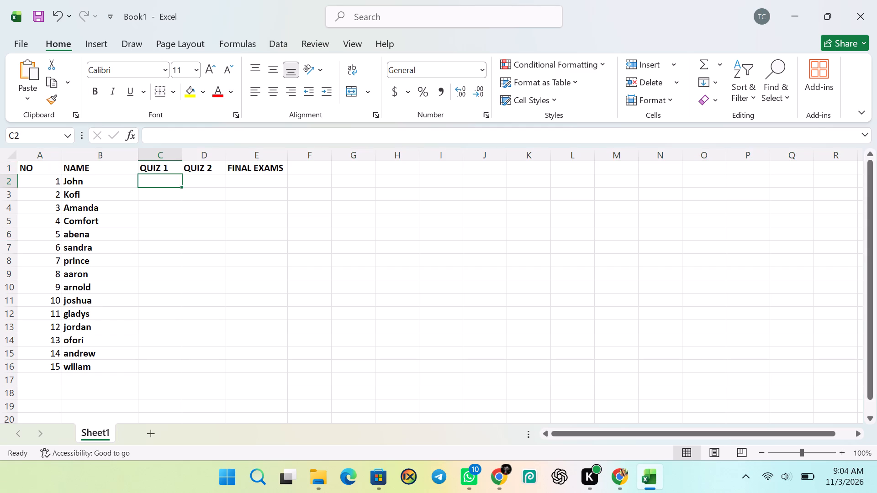
key("5")
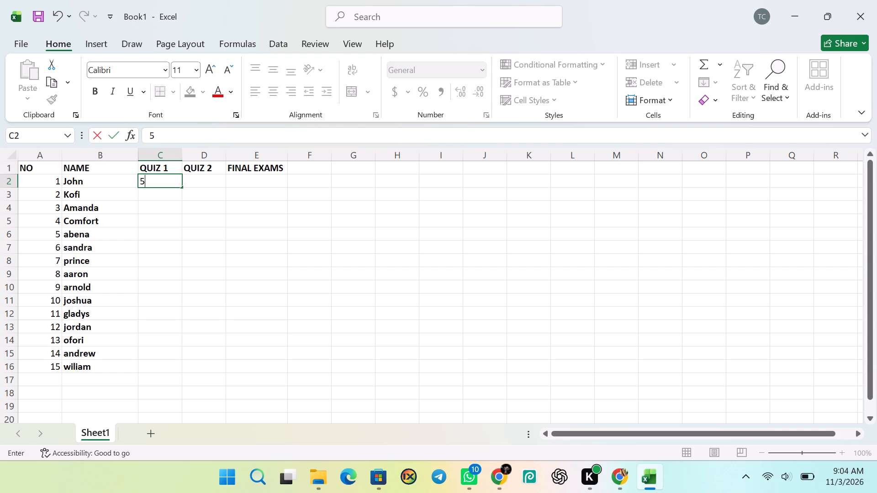
key("Return")
key("7")
key("Return")
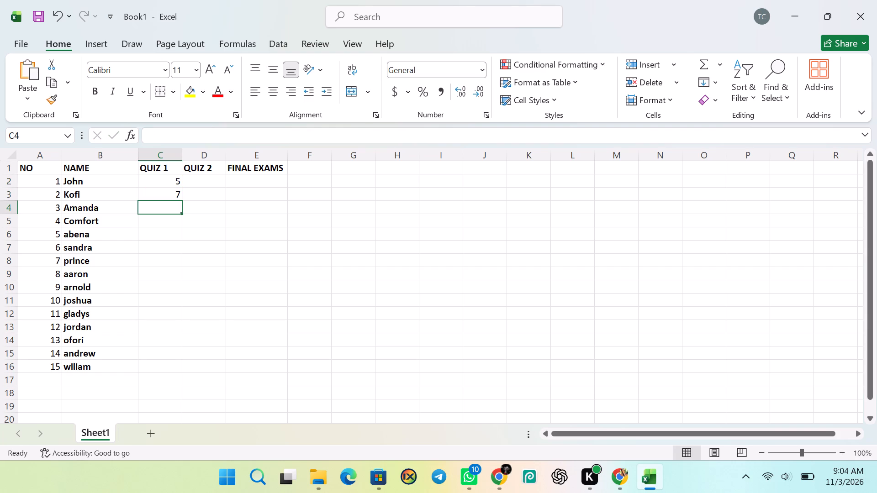
key("5")
key("Return")
key("ctrl+7")
key("Return")
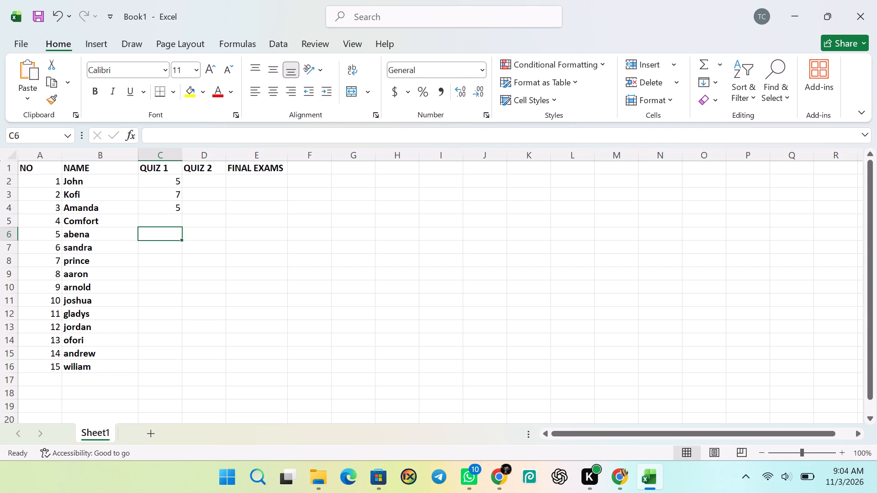
key("BackSpace")
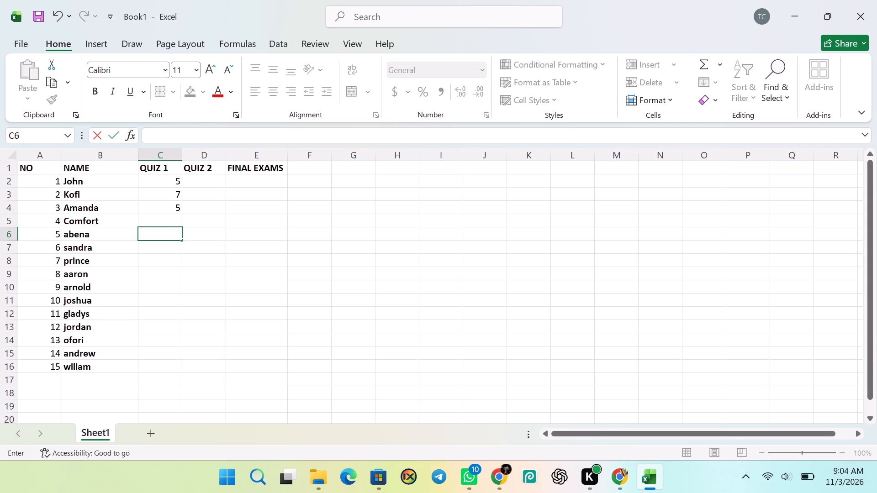
left_click(154, 221)
key("7")
key("Return")
key("7")
key("Return")
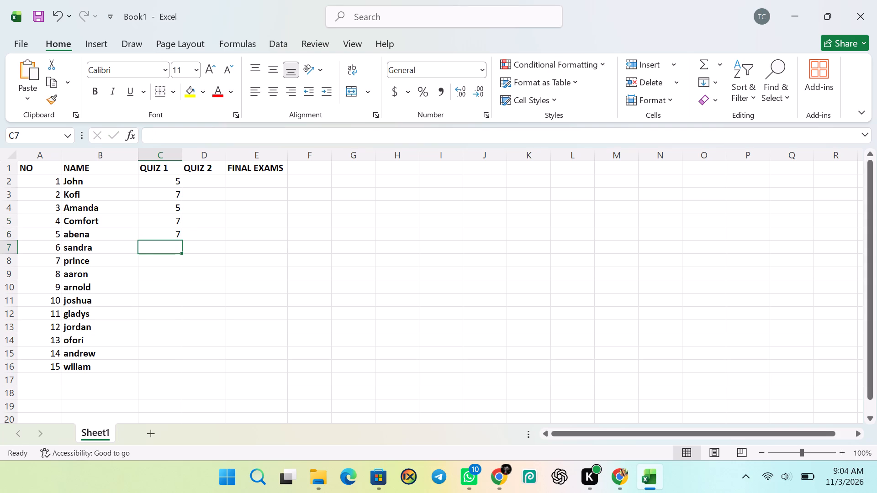
Continue the QUIZ 1 scores with 8, 7, 8, 7, 9 and 7 in cells C7 to C12.
key("8")
key("Return")
key("7")
key("Return")
key("8")
key("Return")
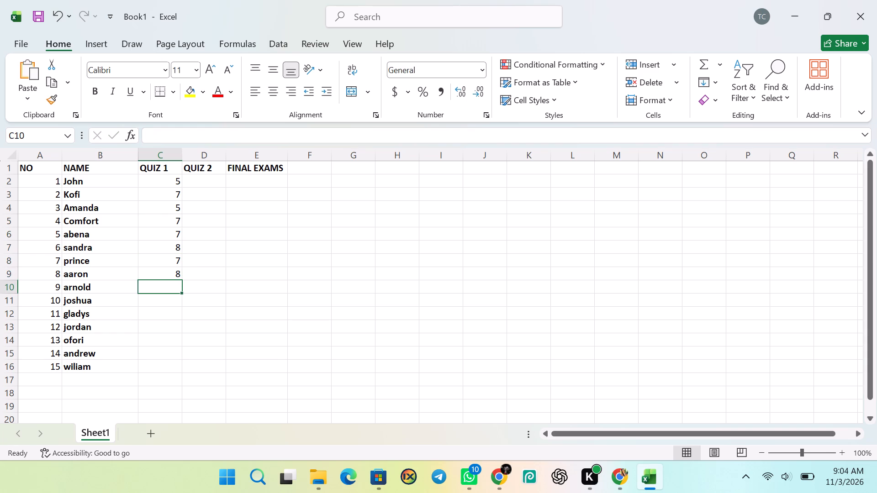
type("79")
key("BackSpace")
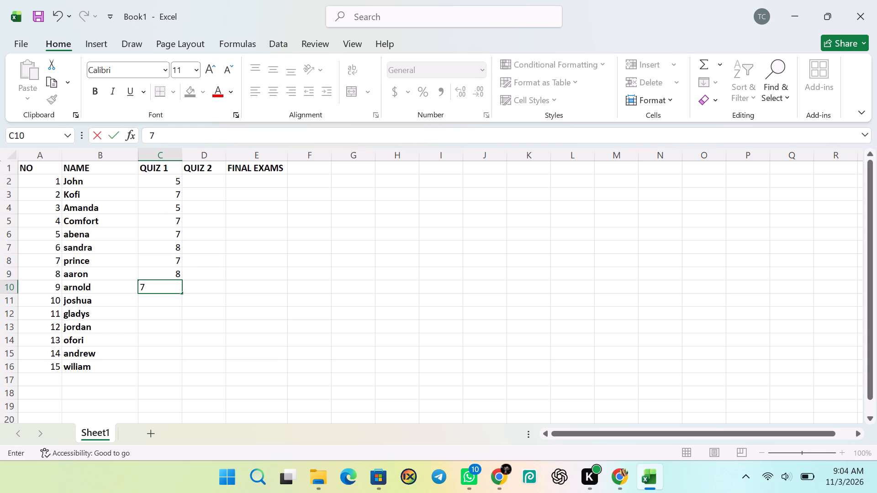
key("Return")
key("9")
key("Return")
key("7")
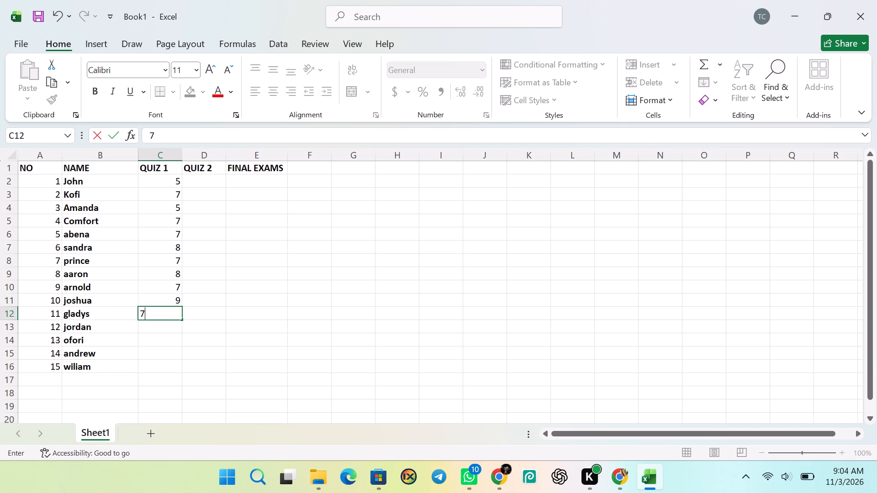
key("Return")
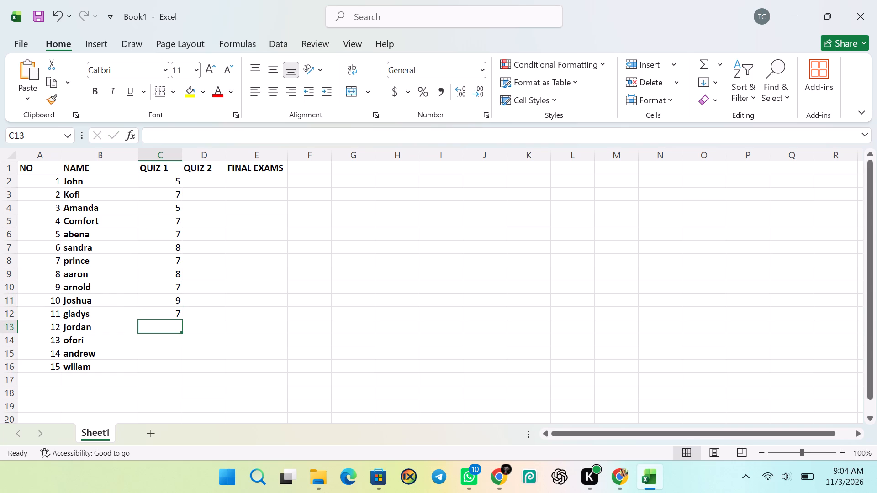
Complete the QUIZ 1 scores with 8, 9, 4 and 8 in cells C13 to C16.
key("8")
key("Return")
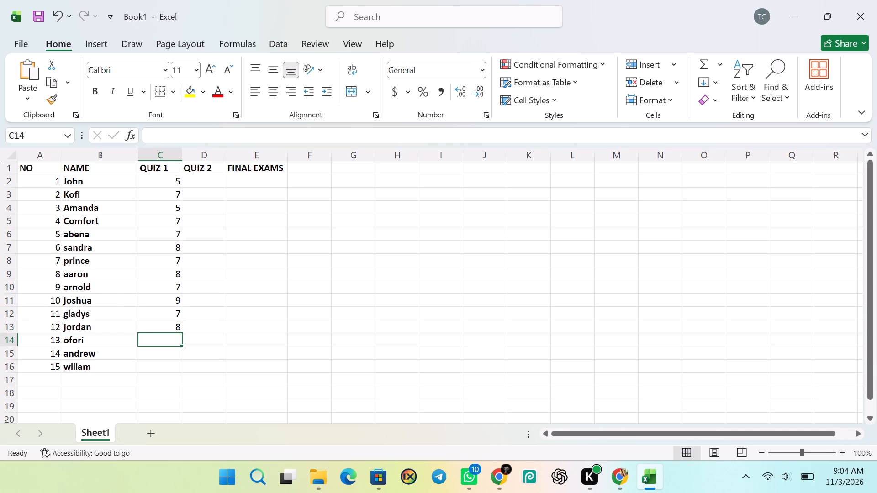
key("9")
key("Return")
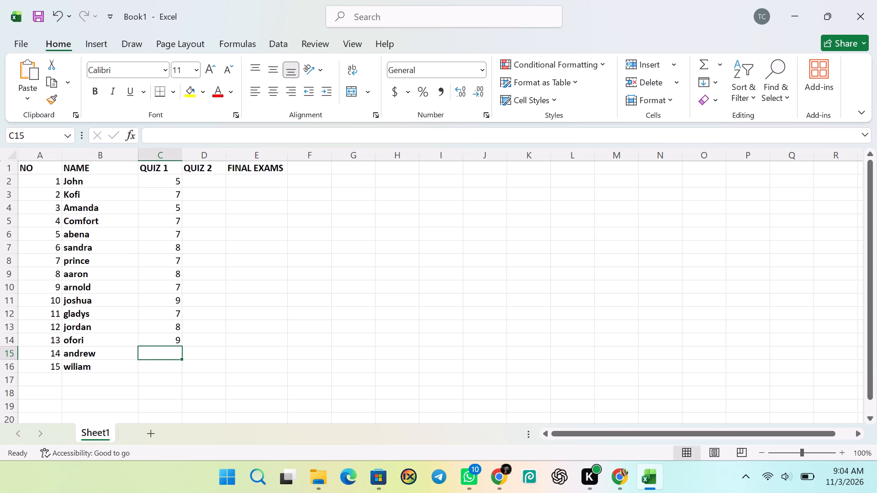
key("4")
key("Return")
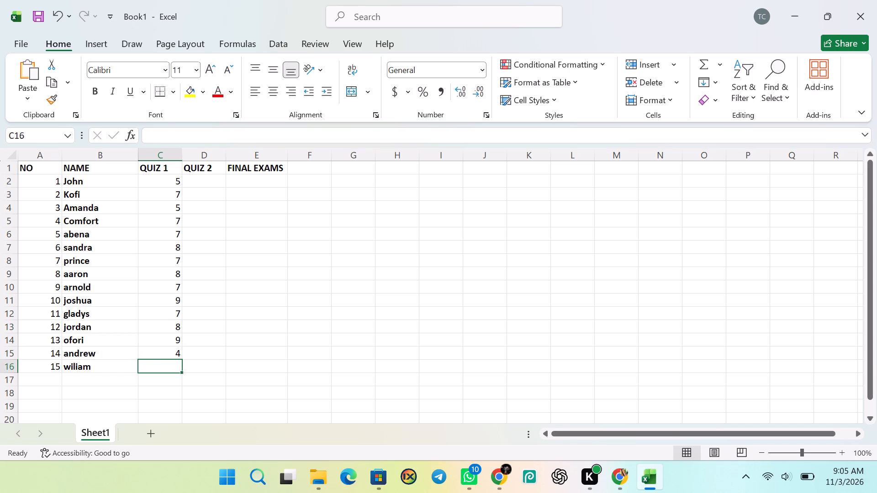
key("8")
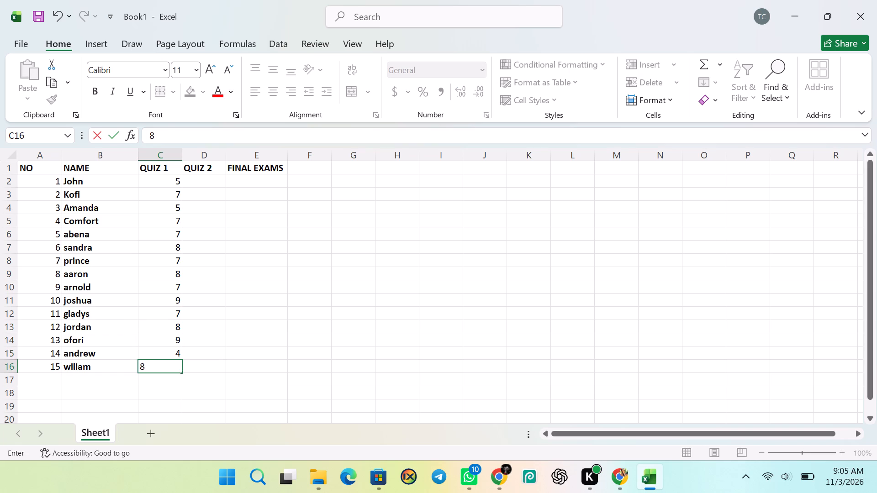
Enter the QUIZ 2 scores 23, 25 and 24 in cells D2 to D4.
left_click(209, 183)
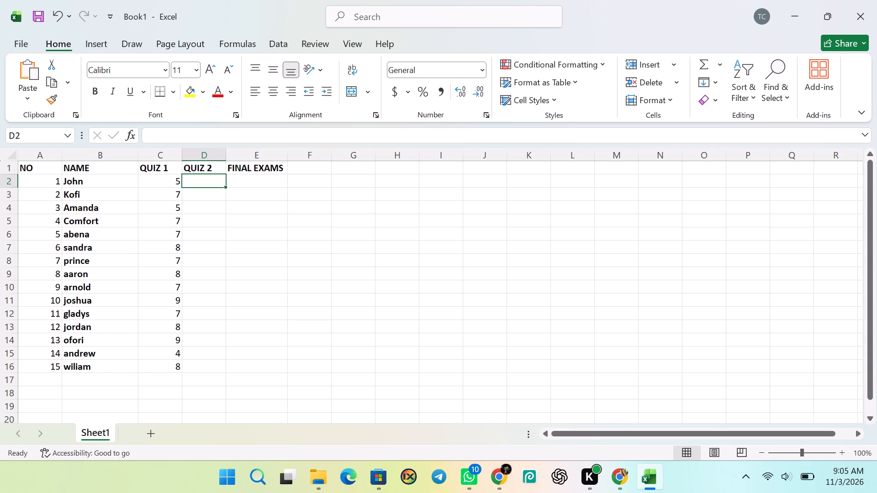
type("23")
key("Return")
key("2")
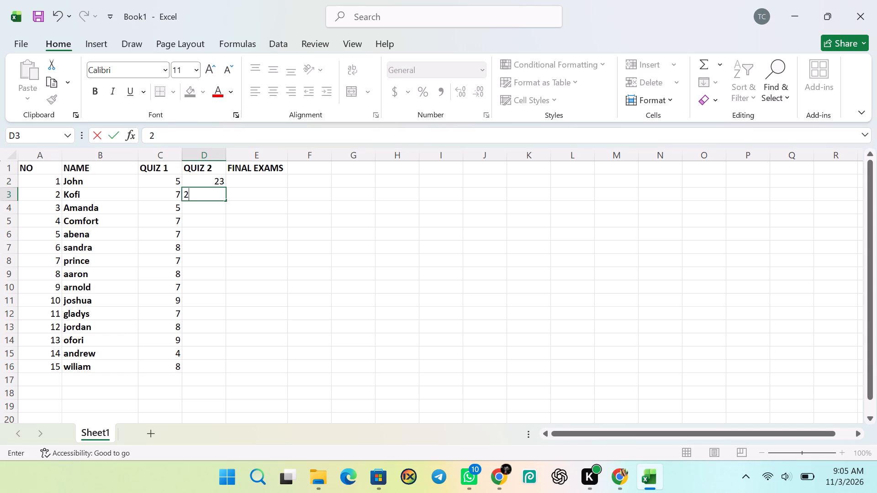
key("5")
key("Return")
type("24")
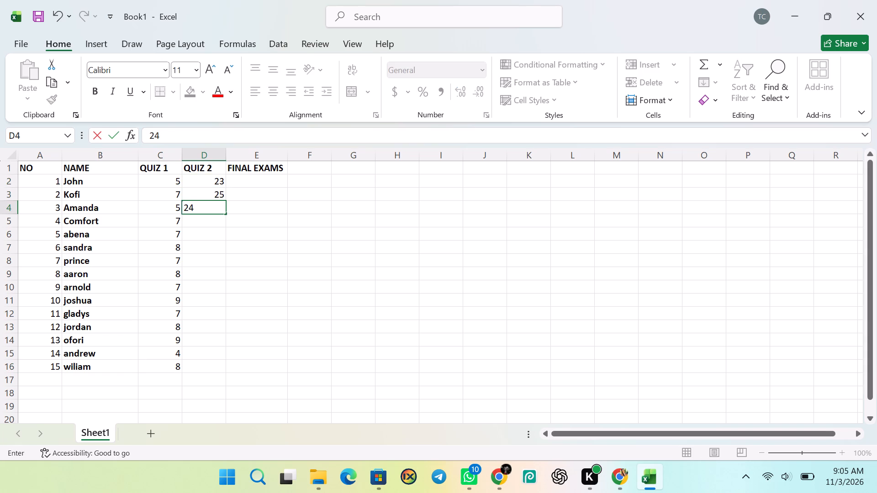
key("Return")
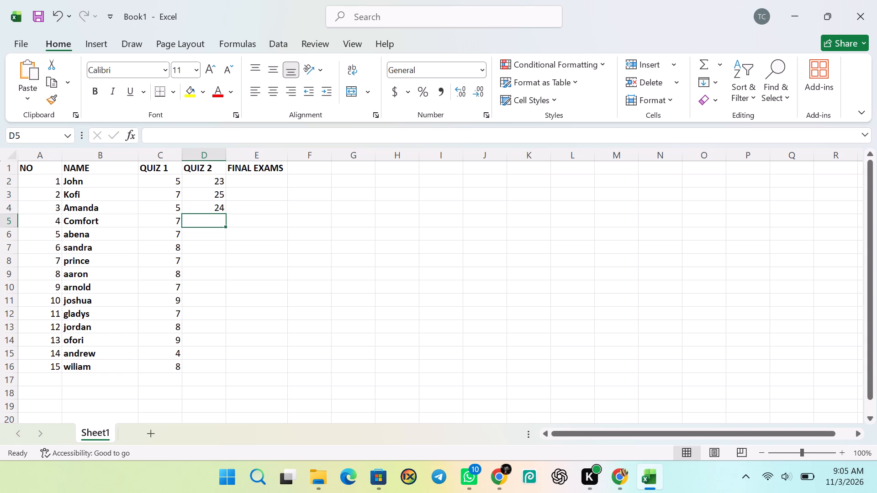
Change Kofi's QUIZ 2 score in cell D3 to 15.
left_click(224, 196)
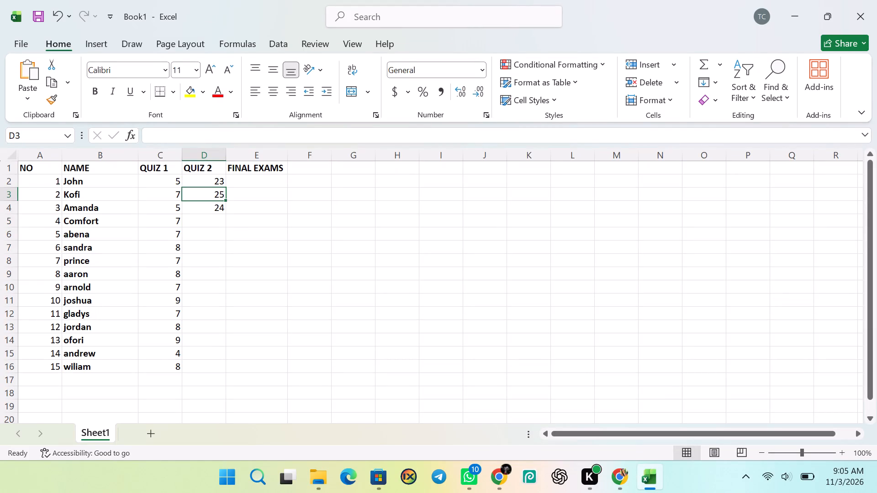
left_click(217, 195)
key("BackSpace")
type("15")
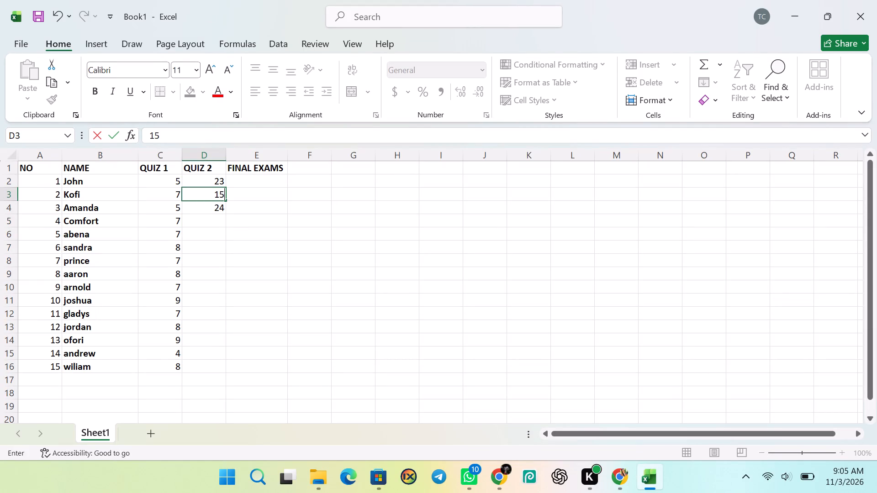
left_click(198, 219)
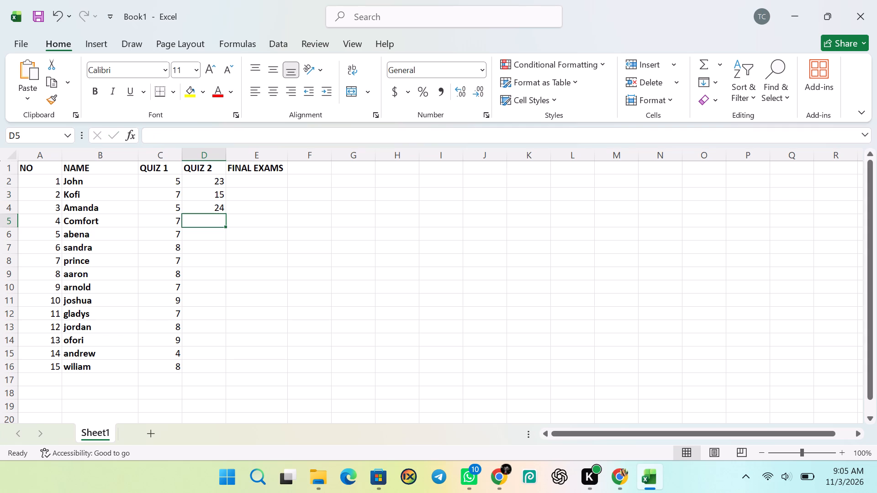
Continue the QUIZ 2 scores with 28, 19, 27, 19, 20 and 25 in cells D5 to D10.
type("28")
key("Return")
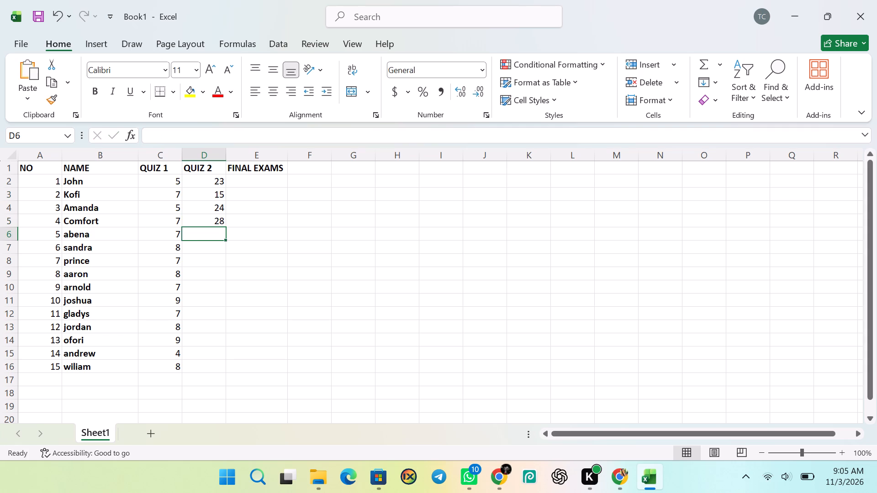
type("19")
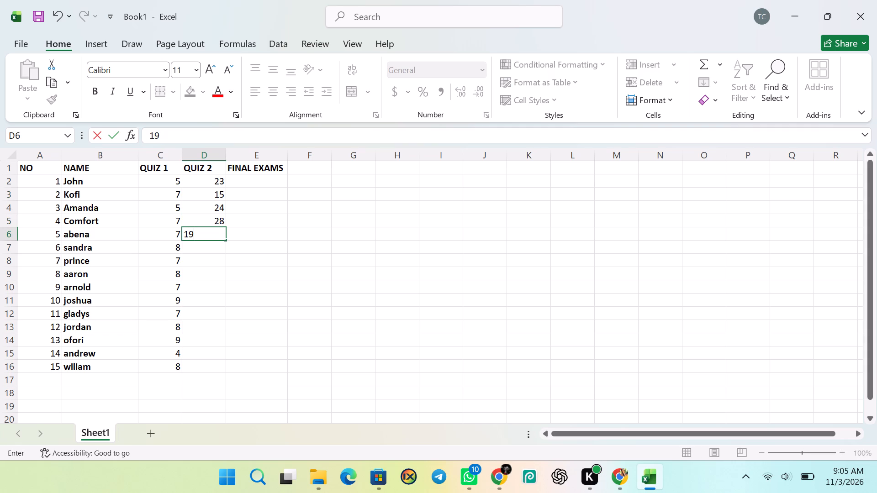
key("Return")
type("27")
key("Return")
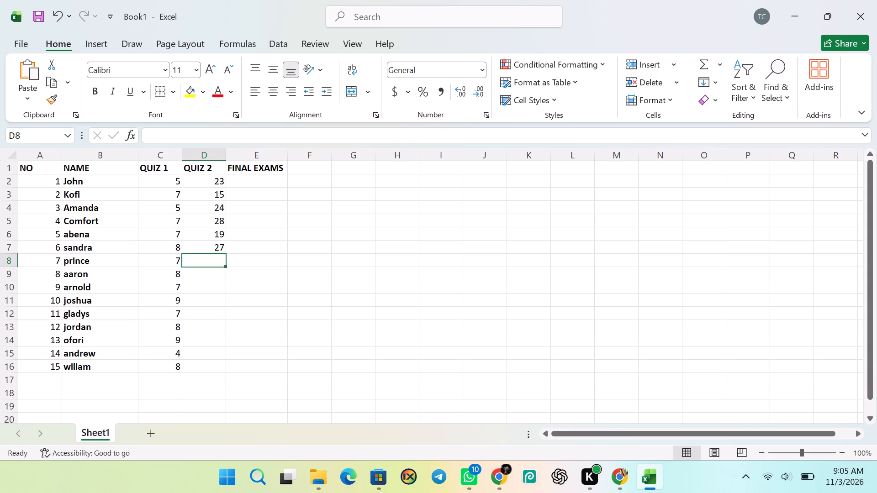
type("19")
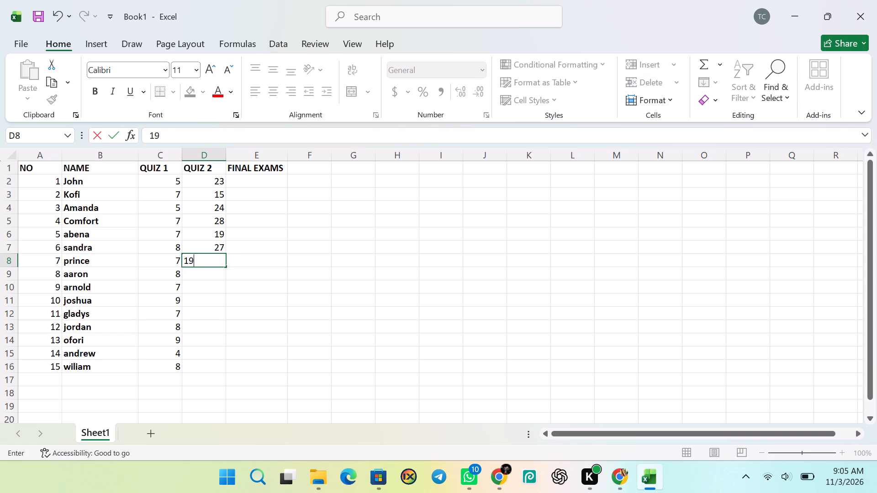
key("Return")
type("20")
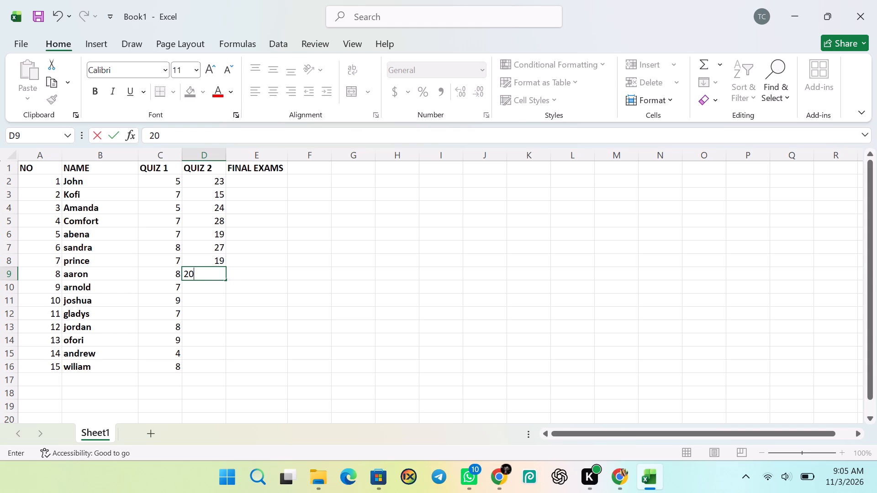
key("Return")
type("25")
key("Return")
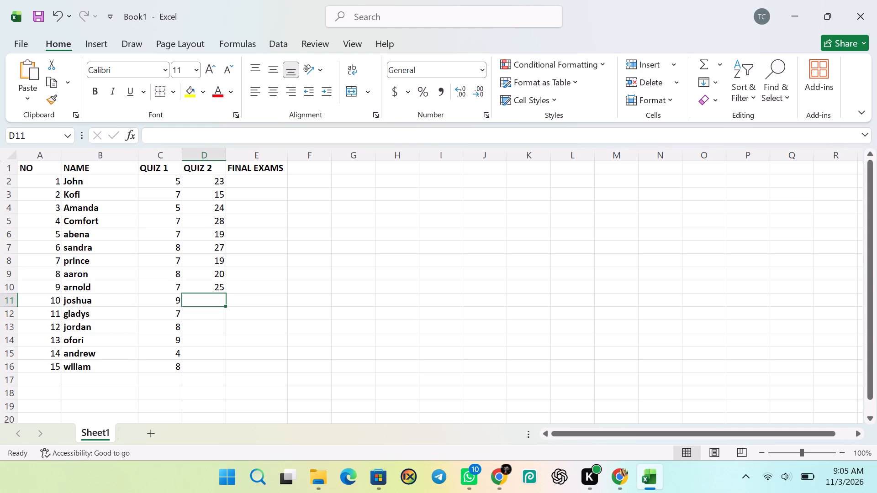
Complete the QUIZ 2 scores with 27, 26, 25, 22, 21 and 24 in cells D11 to D16.
type("27")
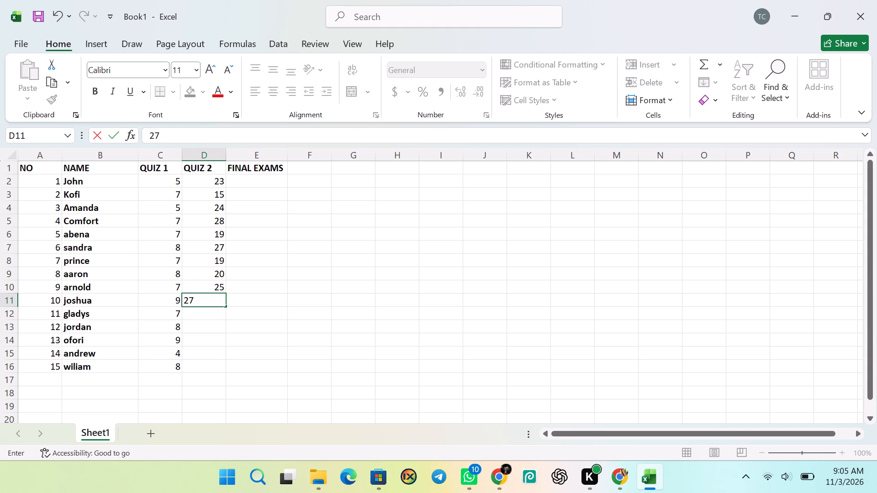
key("Return")
type("26")
key("Return")
type("25")
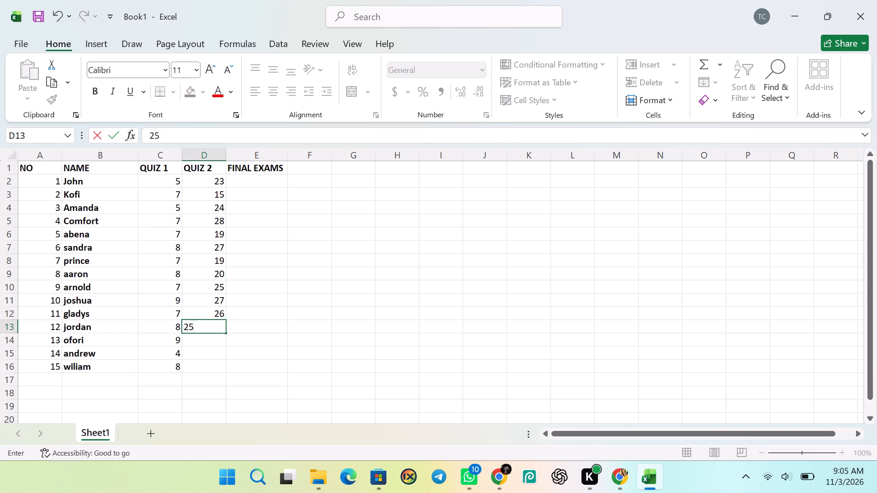
key("Return")
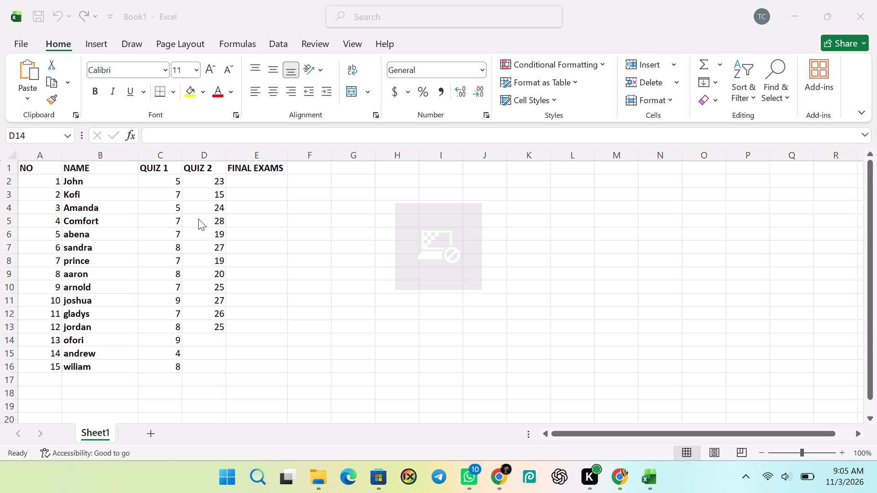
left_click(209, 340)
type("22")
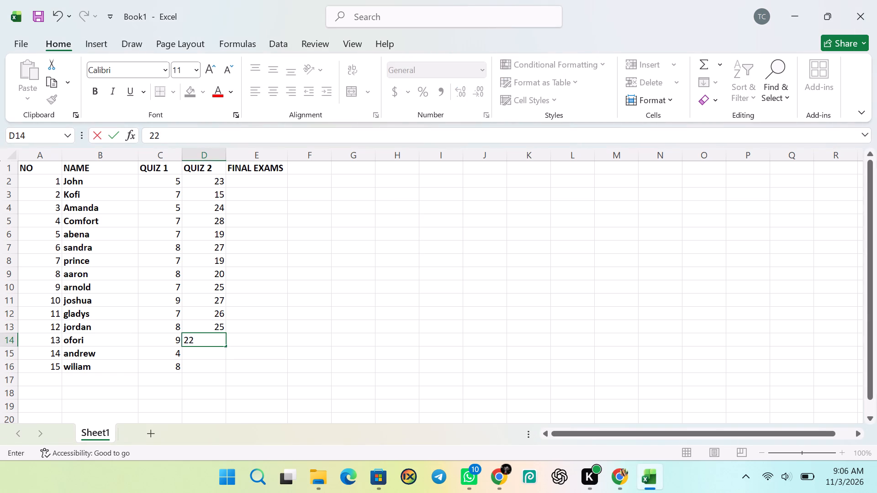
key("Return")
type("21")
key("Return")
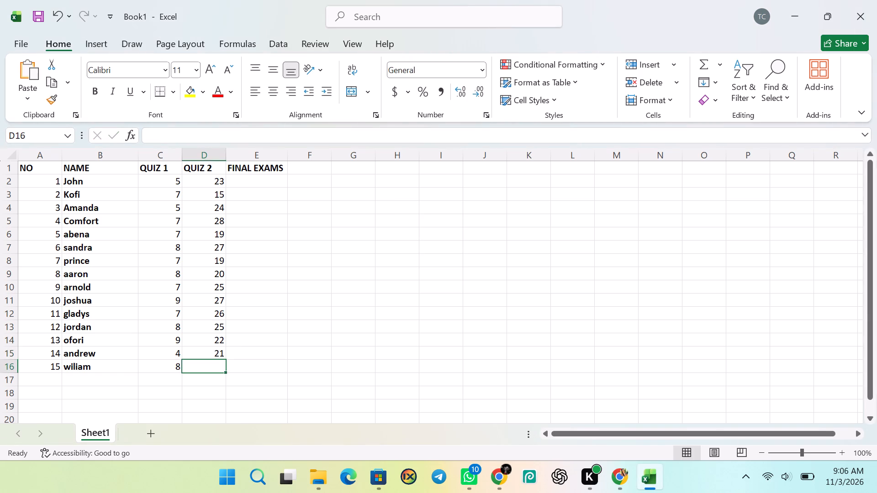
type("24")
key("Return")
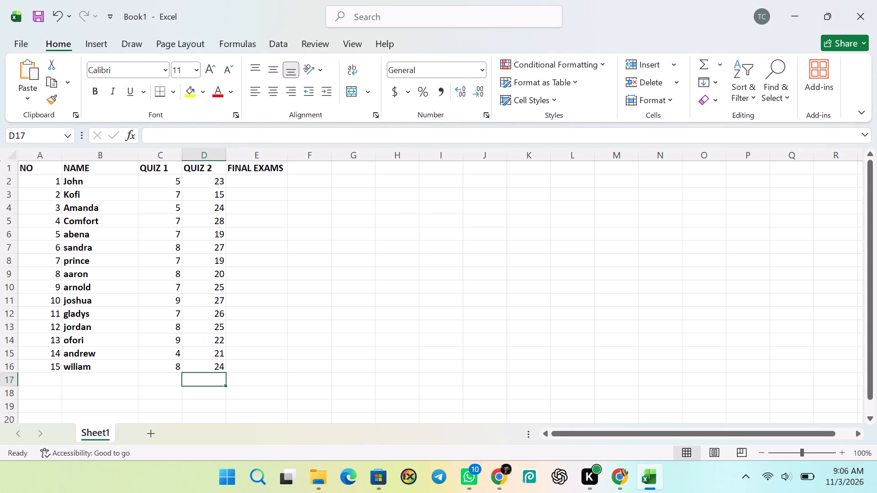
Enter the FINAL EXAMS scores 45, 35, 57, 49 and 39 in cells E2 to E6.
left_click(273, 181)
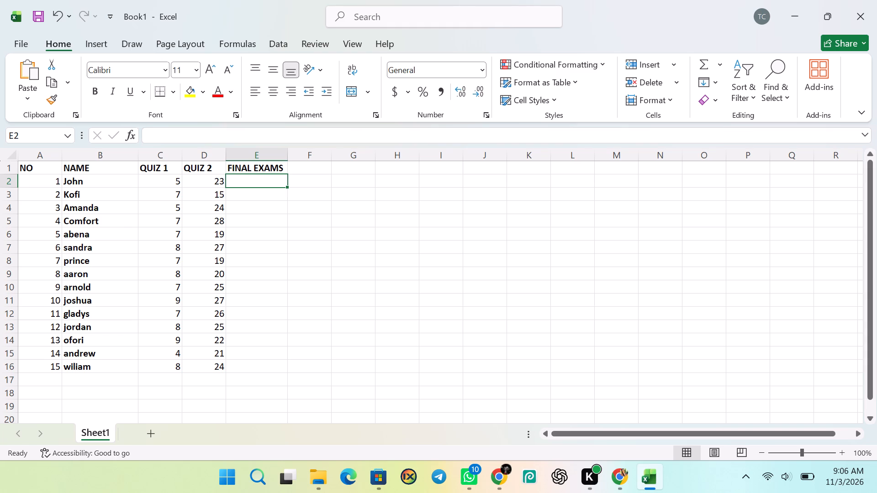
type("45")
key("Return")
key("3")
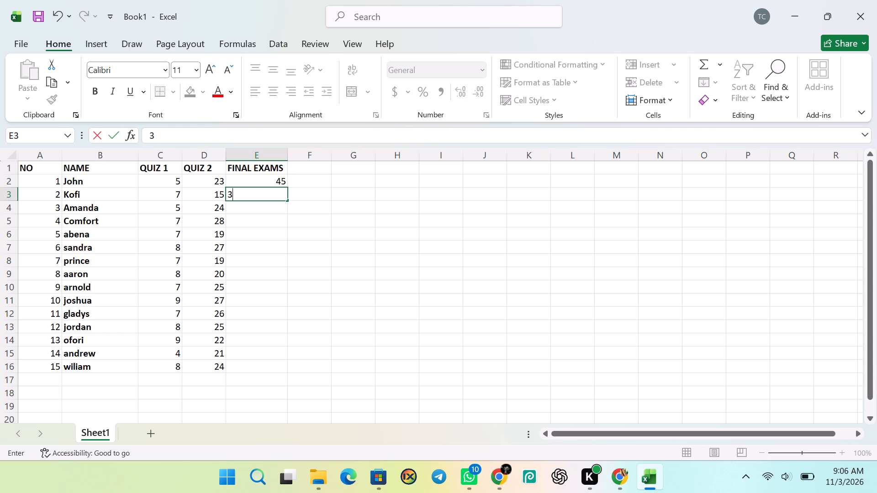
key("5")
key("Return")
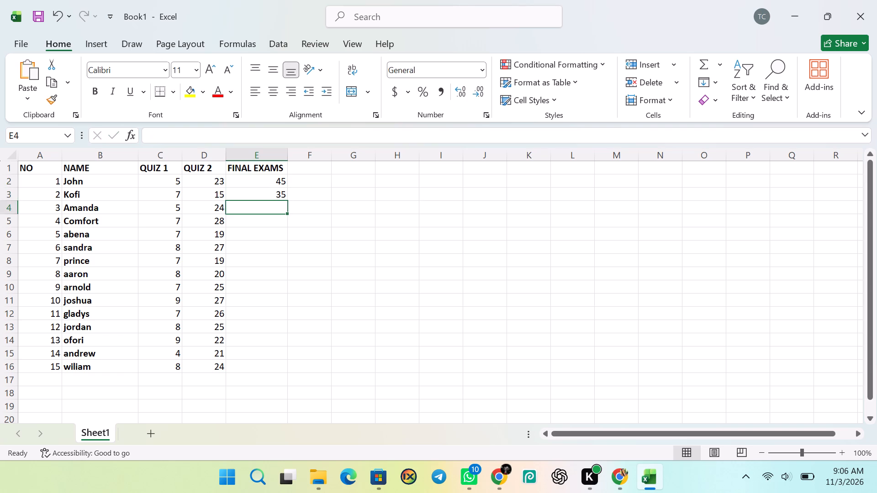
type("57")
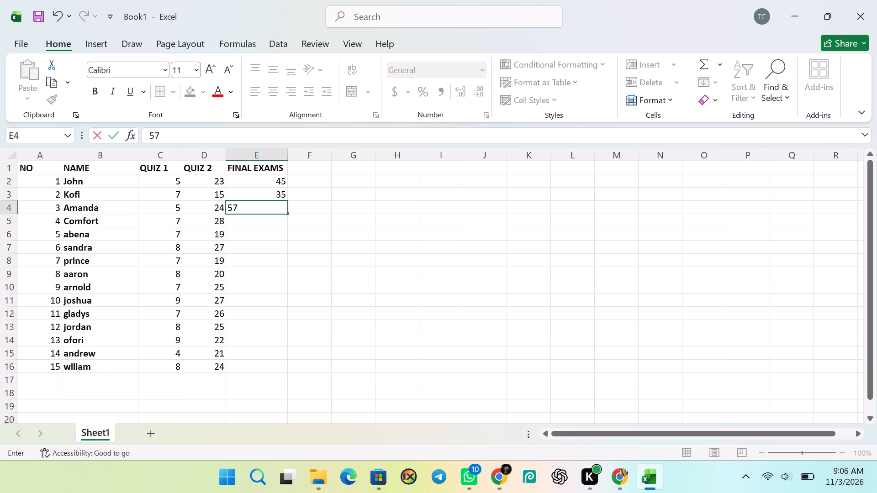
key("Return")
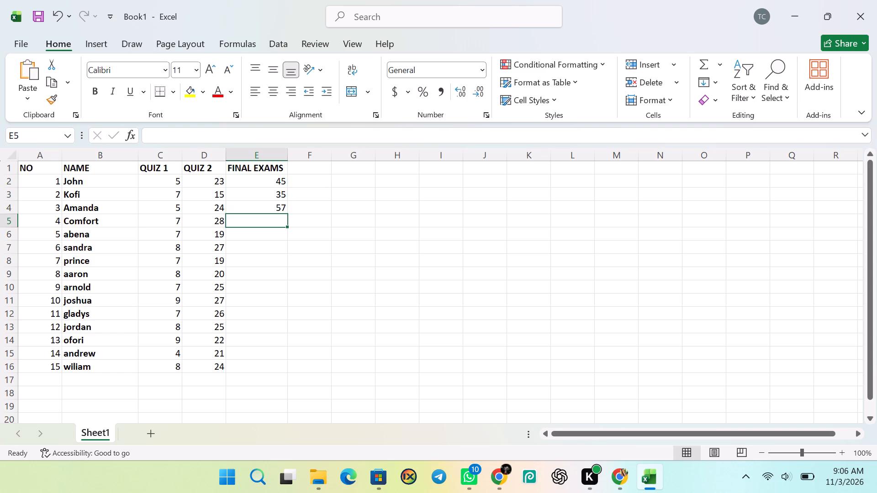
type("49")
key("Return")
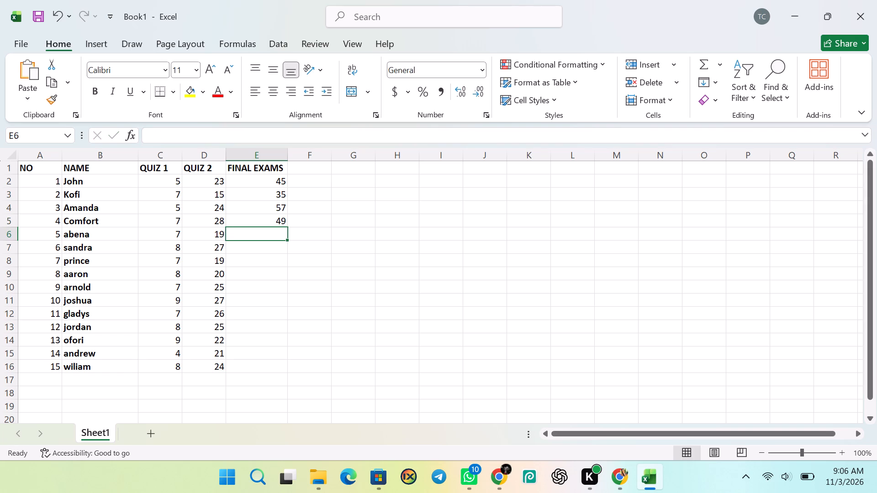
type("39")
key("Return")
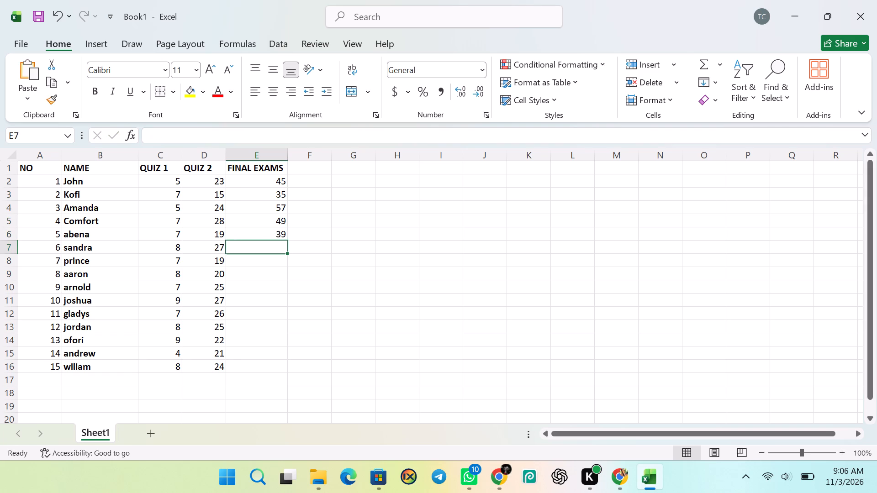
Continue the FINAL EXAMS scores with 57, 50, 48, 50 and 54 in cells E7 to E11.
type("57")
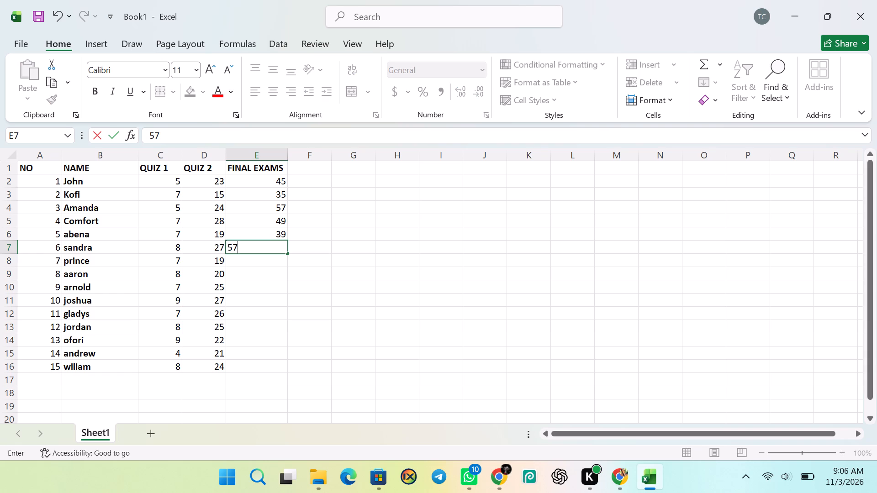
key("Return")
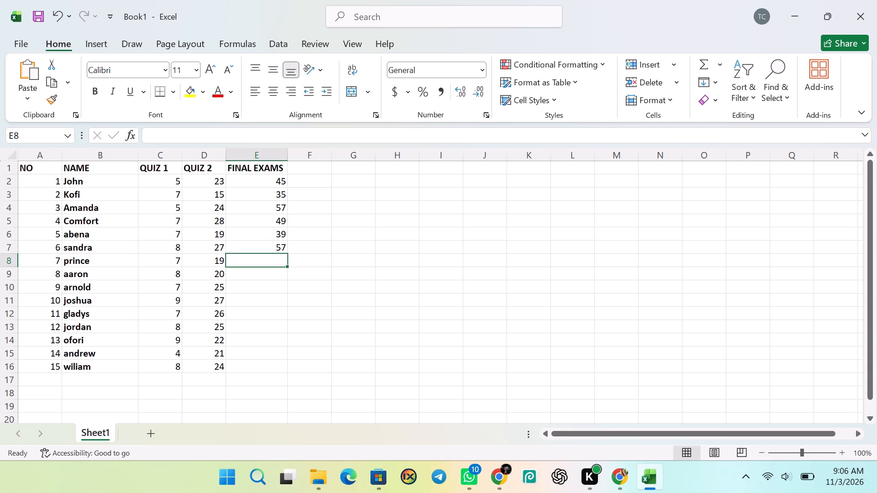
type("5-")
key("BackSpace")
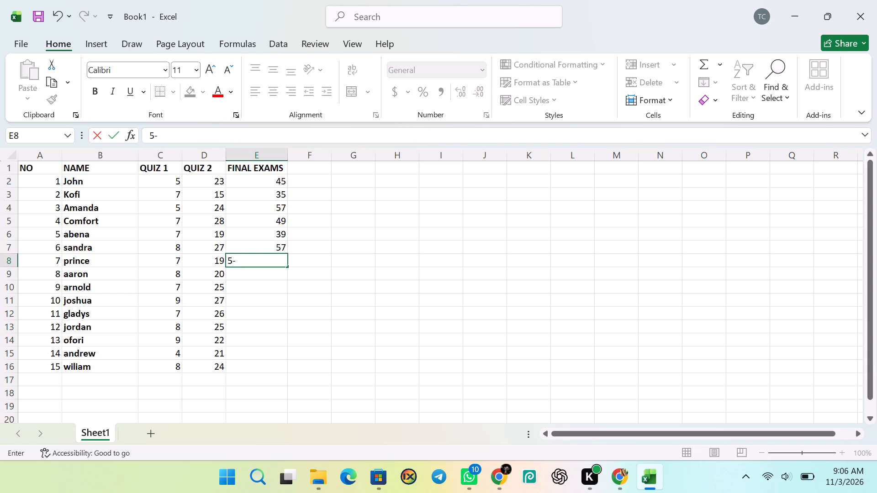
key("0")
key("Return")
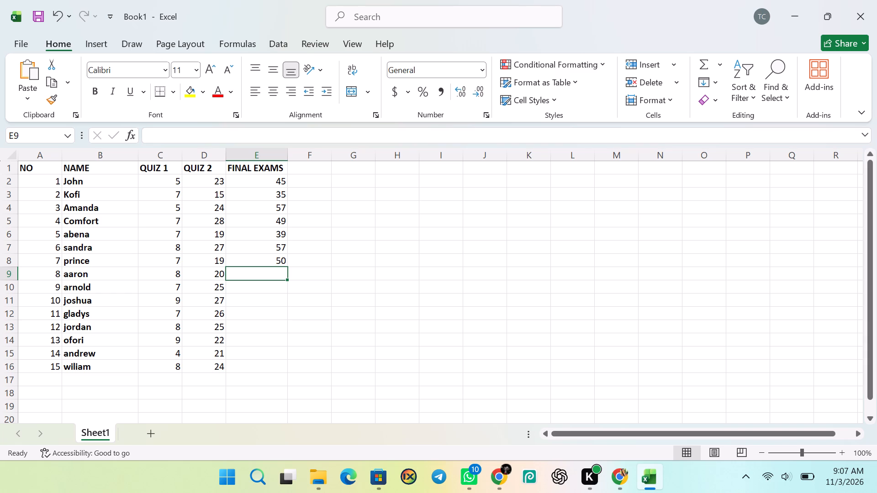
type("48")
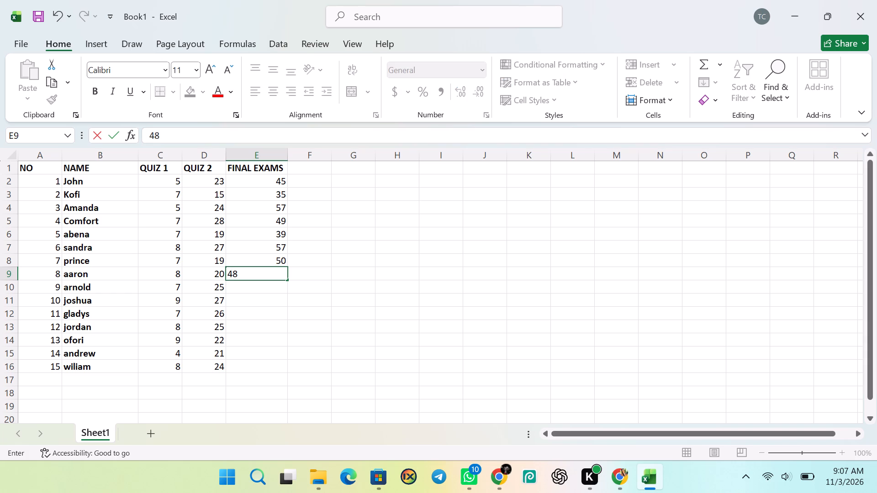
key("Return")
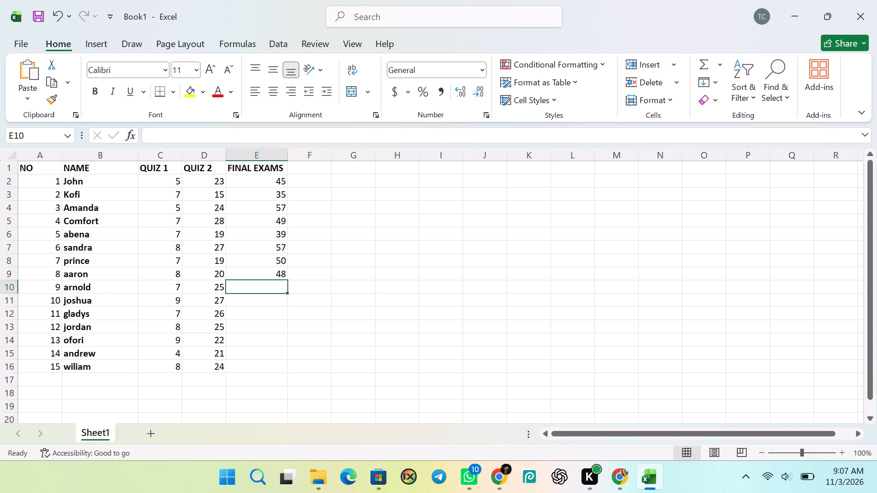
type("50")
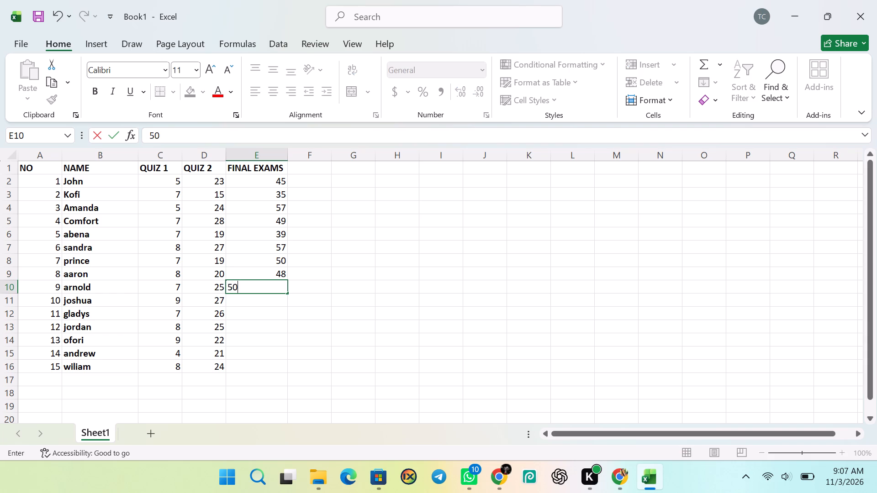
key("Return")
type("54")
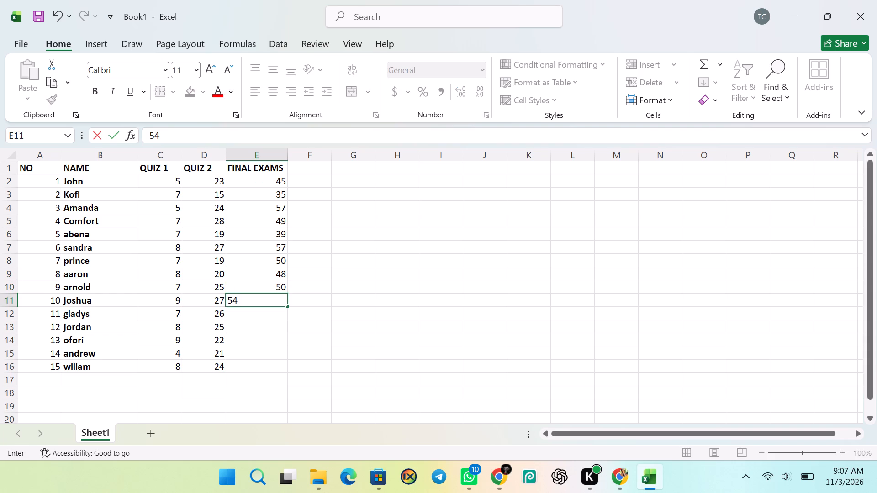
key("Return")
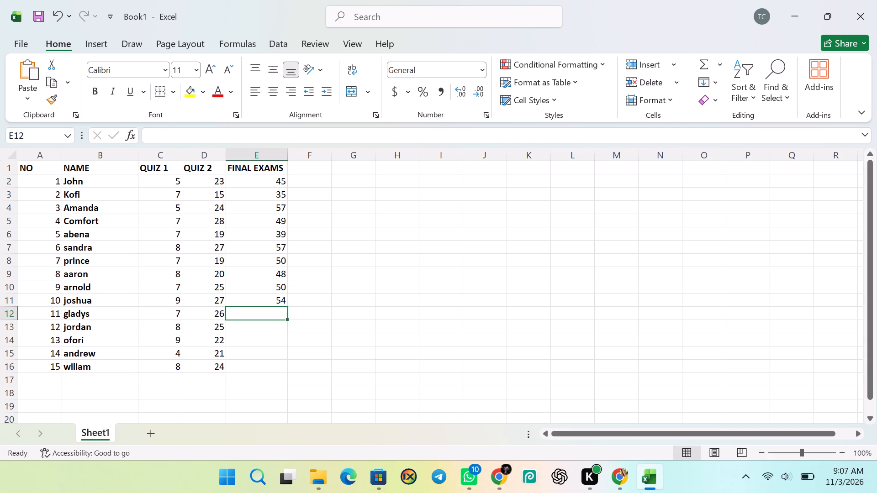
Complete the FINAL EXAMS scores with 48, 53, 47, 46 and 46 in cells E12 to E16.
key("4")
key("8")
key("Return")
type("53")
key("Return")
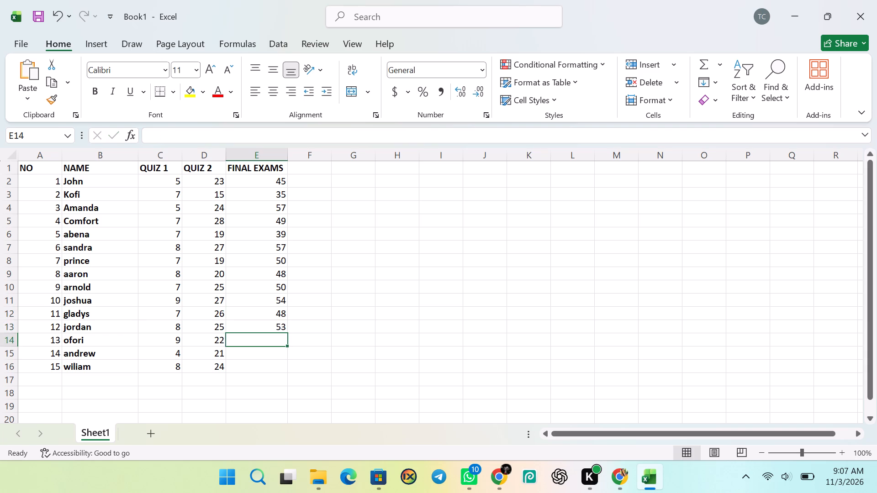
type("47")
key("Return")
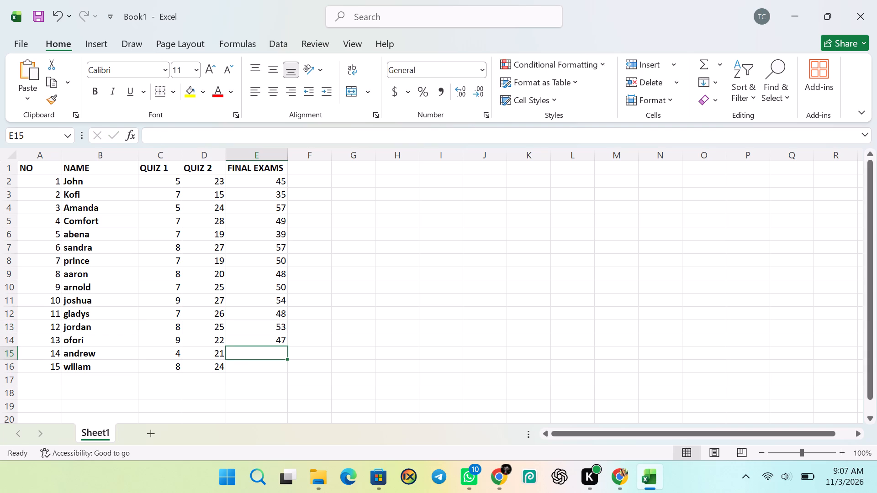
type("46")
key("Return")
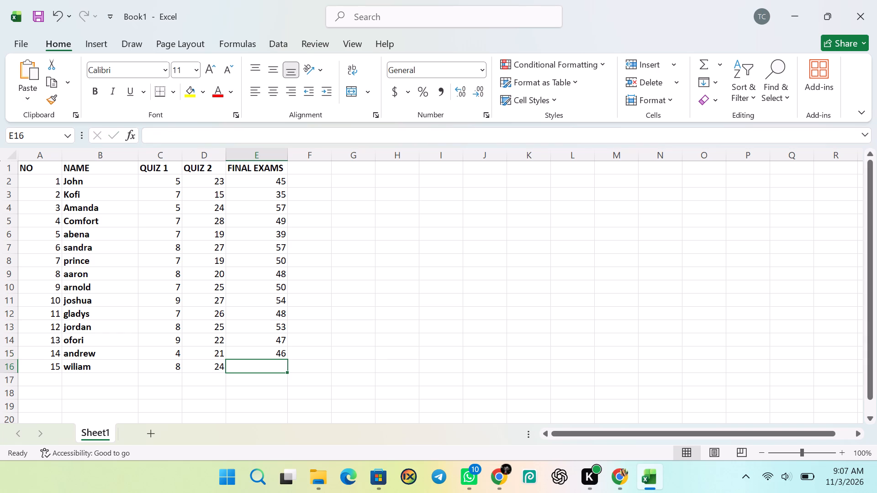
type("46")
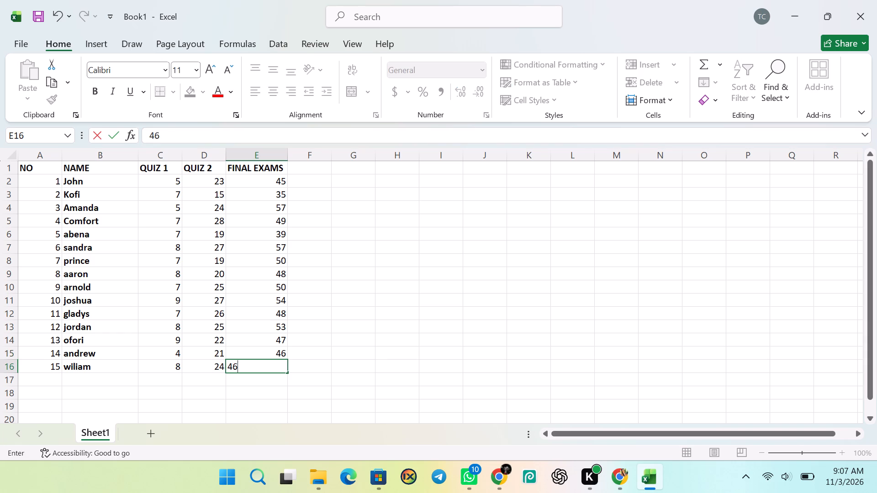
Add the column header TOTAL in capitals in cell F1, beside FINAL EXAMS.
left_click(295, 168)
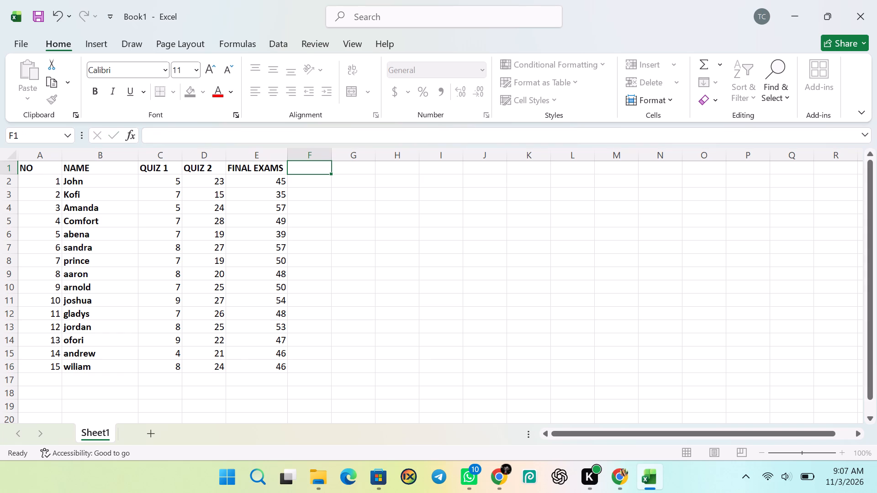
key("t")
key("o")
type("ta")
type("l")
key("space")
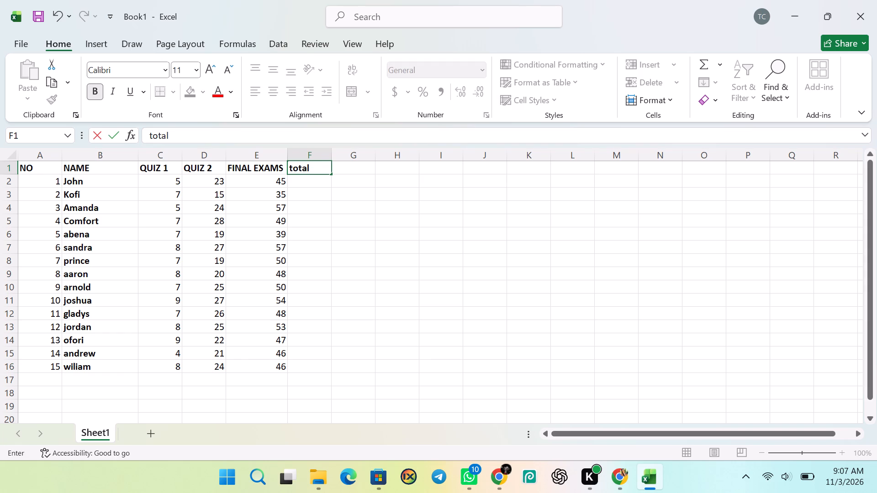
key("BackSpace")
key("BackSpace")
key("BackSpace")
key("BackSpace")
key("BackSpace")
key("BackSpace")
type("TO")
type("TAL")
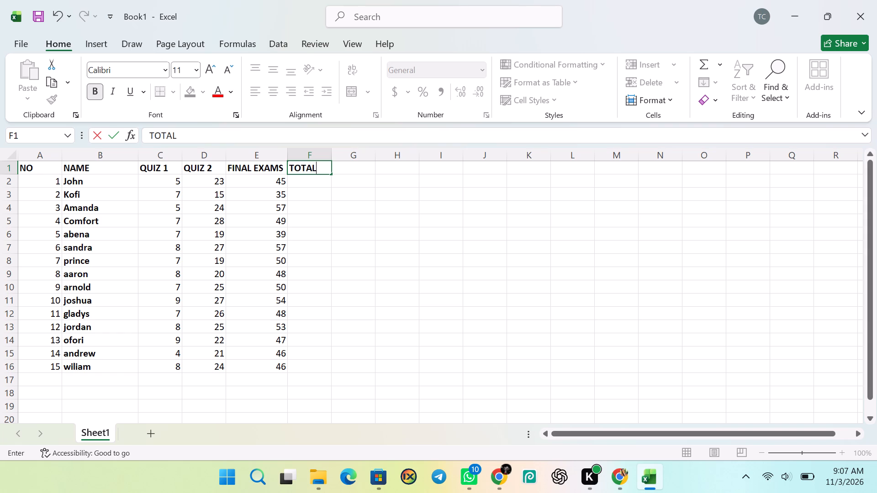
Add the column header PERCENTAGE in cell G1 and widen column G so that the header fits.
left_click(350, 170)
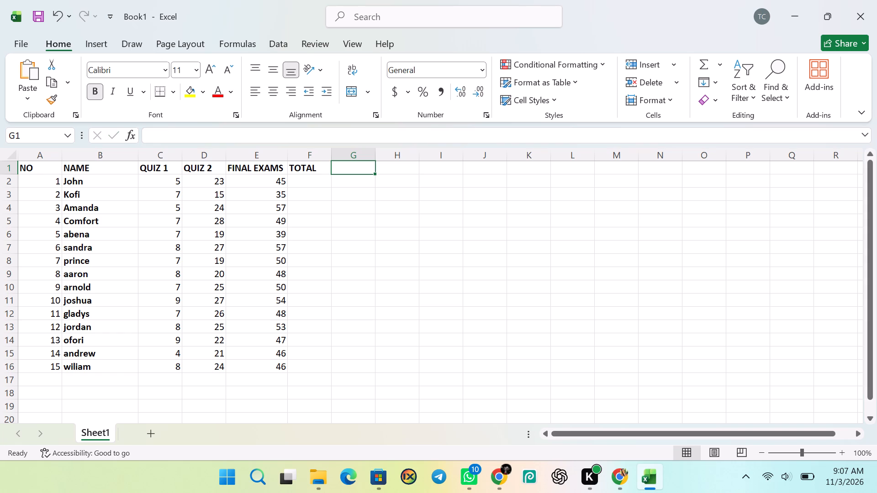
type("PE")
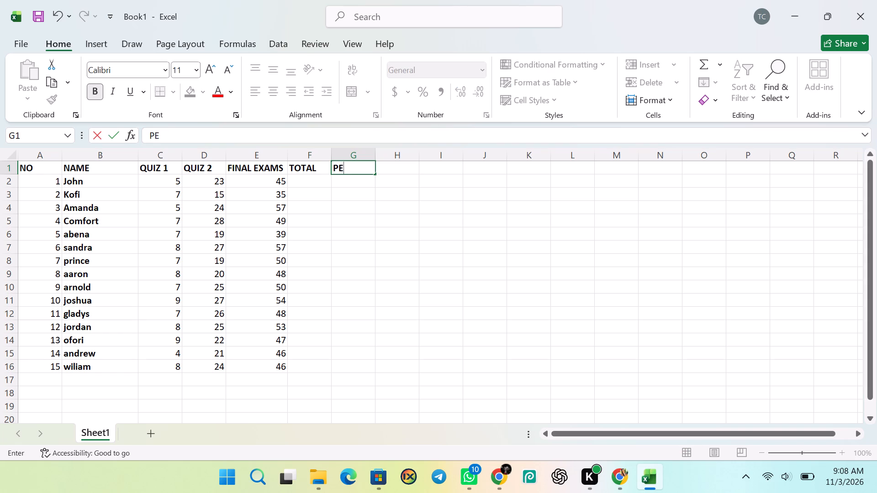
type("RCENTAGE")
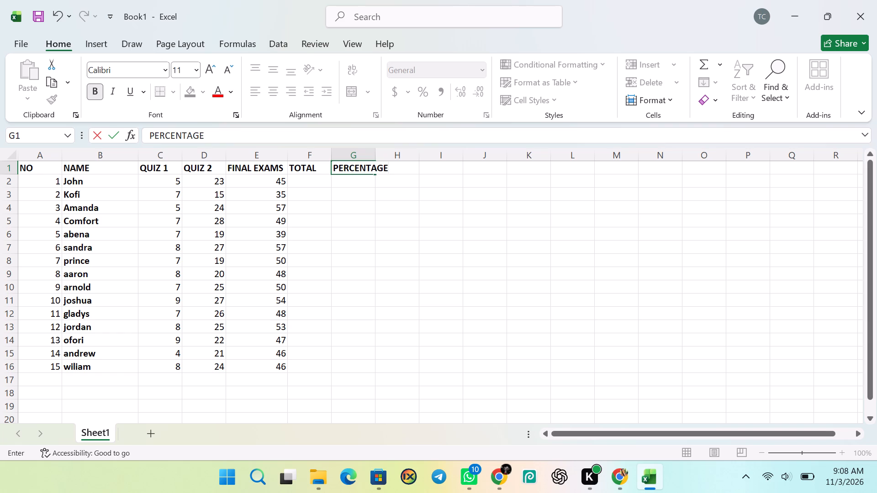
left_click(354, 157)
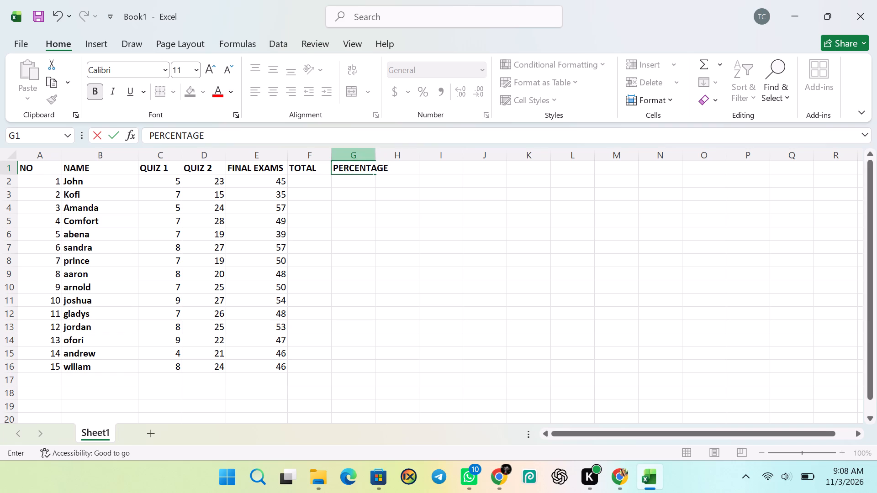
left_click_drag(375, 157, 377, 157)
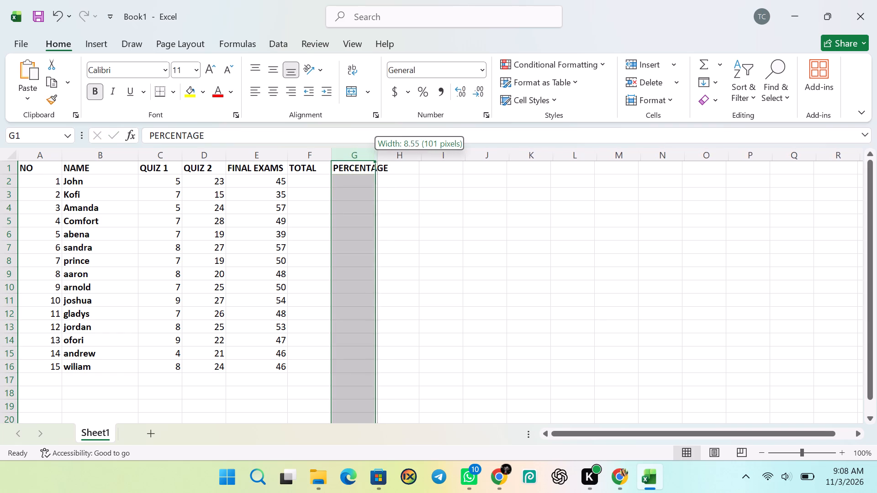
left_click_drag(377, 157, 391, 159)
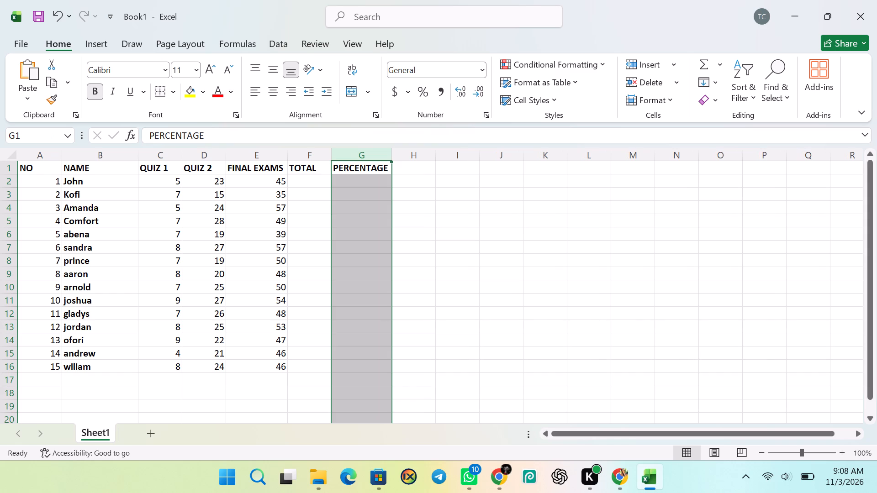
Add the column header GRADE in cell H1.
left_click(407, 164)
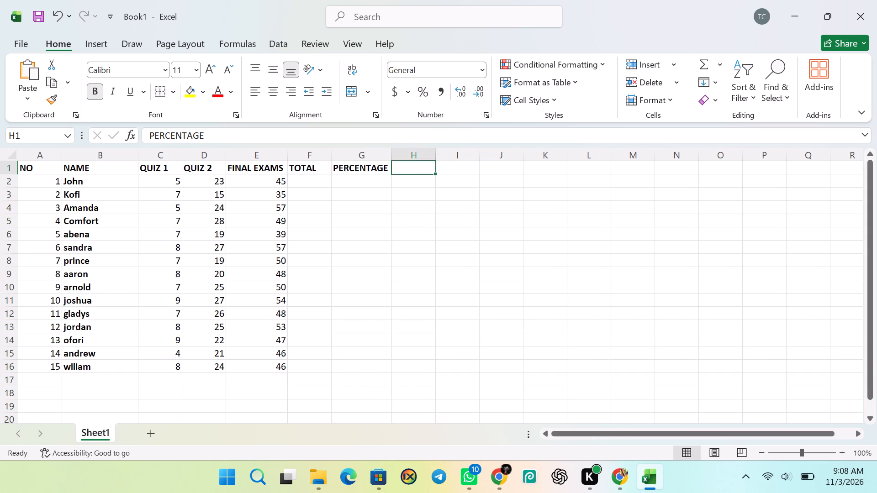
type("GRADE")
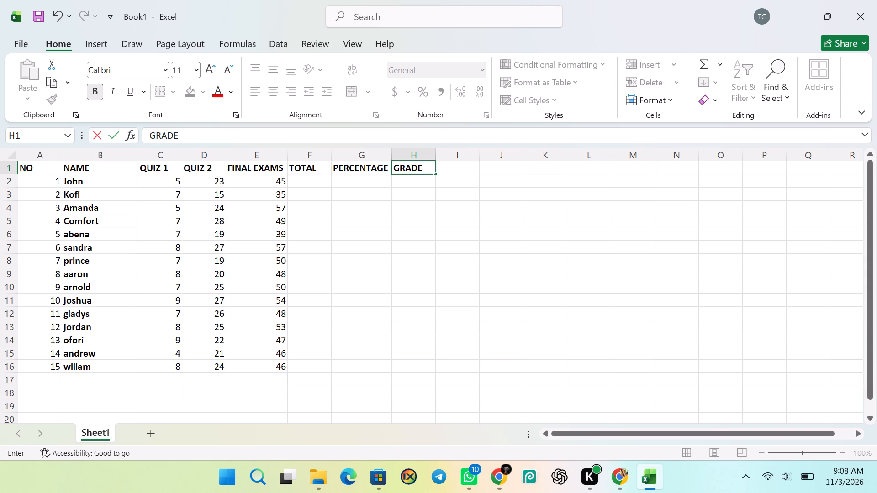
Add the column header BAR CHARTS in cell I1 and widen column I to about 14 characters.
left_click(460, 172)
type("BA")
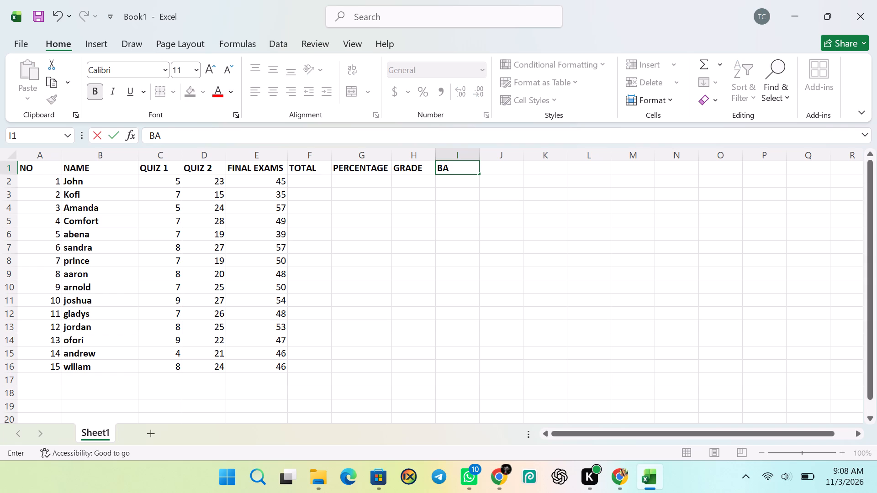
key("r")
key("space")
type("C")
type("HAR")
type("TS")
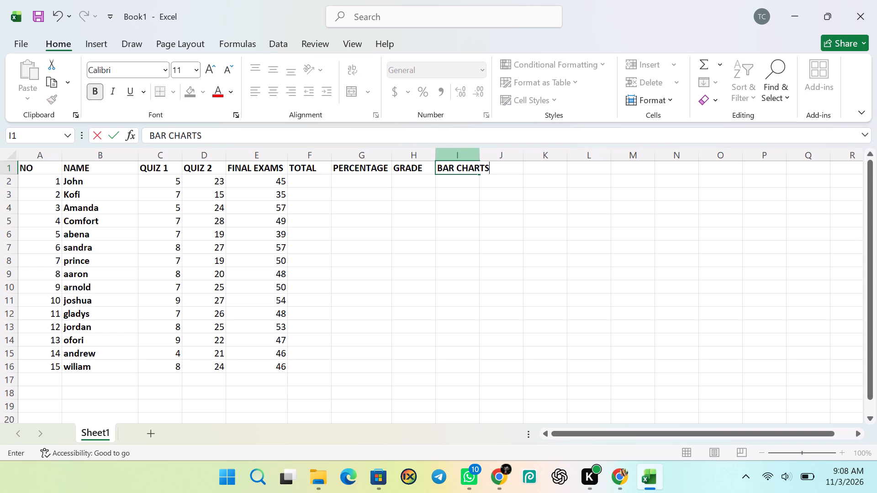
left_click(464, 154)
left_click_drag(480, 157, 488, 157)
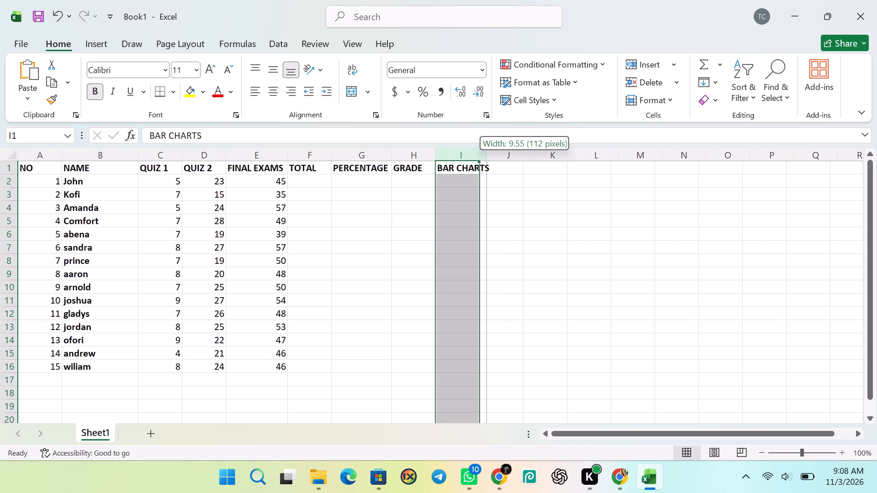
left_click_drag(488, 157, 497, 157)
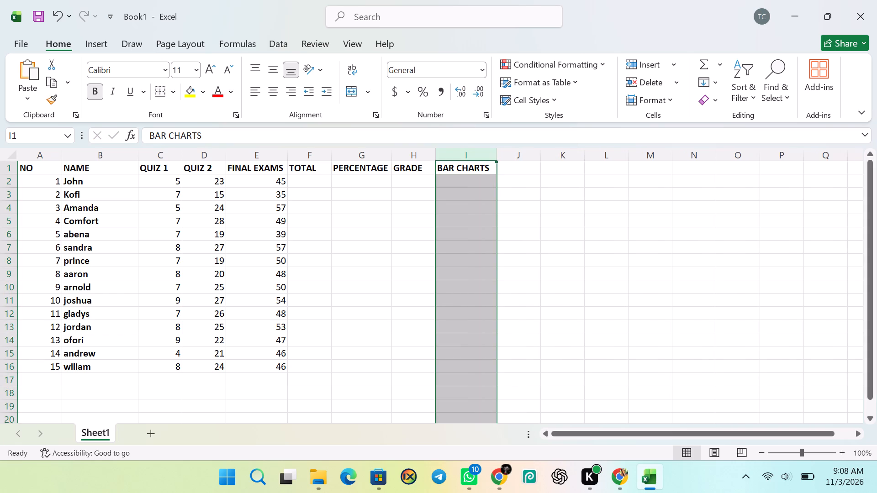
left_click_drag(497, 154, 511, 157)
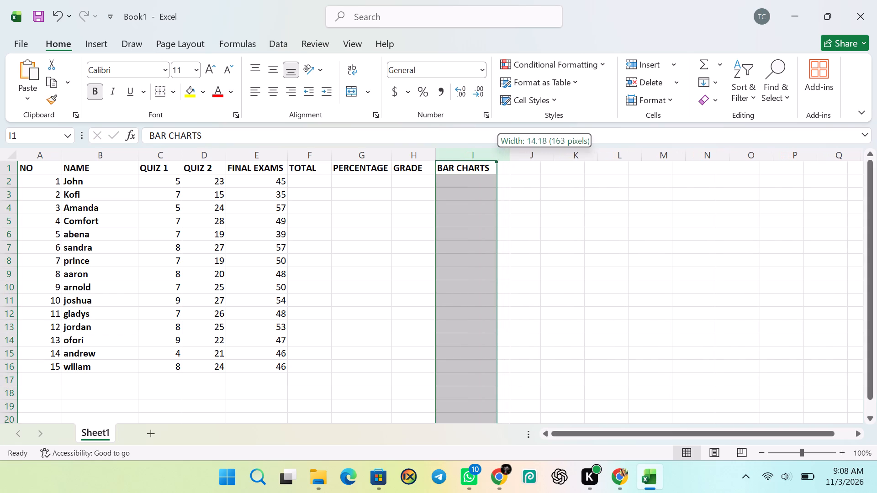
left_click_drag(511, 157, 512, 157)
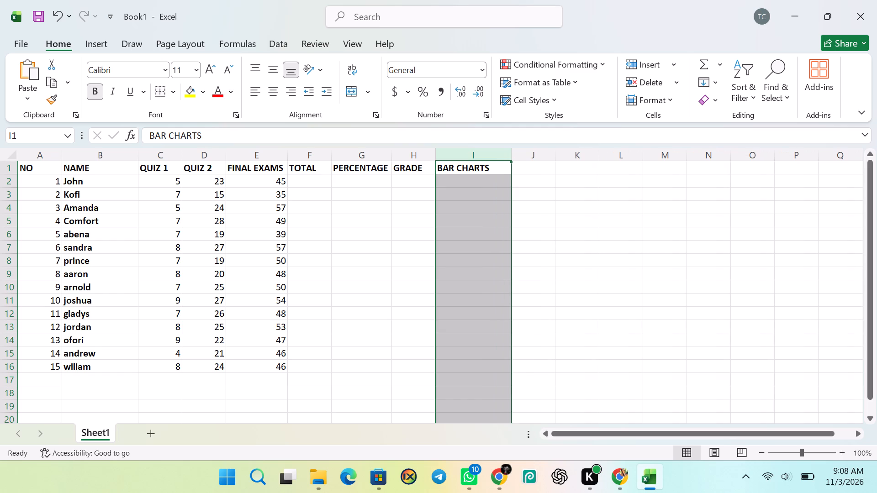
Add the column header POSITION in cell J1, beside BAR CHARTS.
left_click(534, 157)
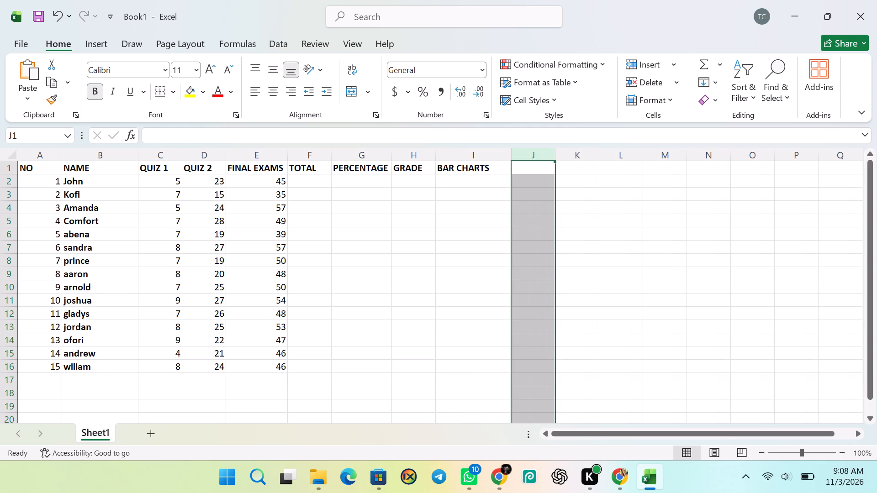
Enter the column header POSITION in cell J1 and widen column J slightly so that the header fits.
left_click(531, 168)
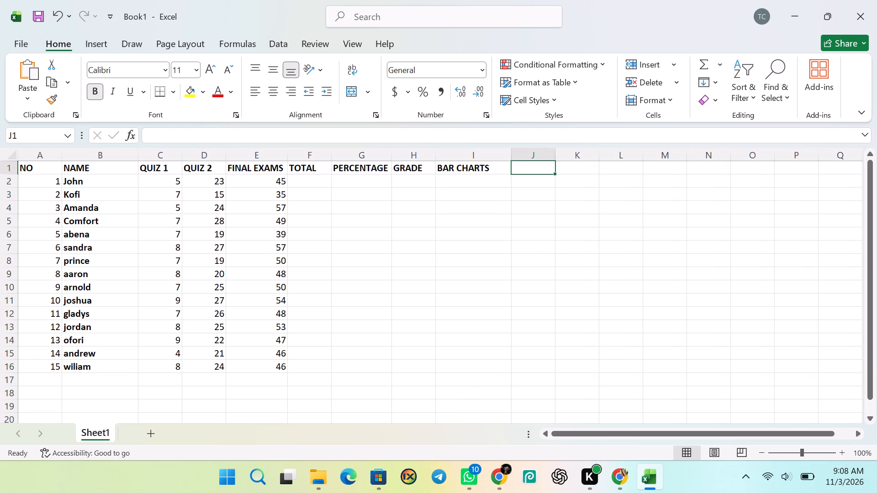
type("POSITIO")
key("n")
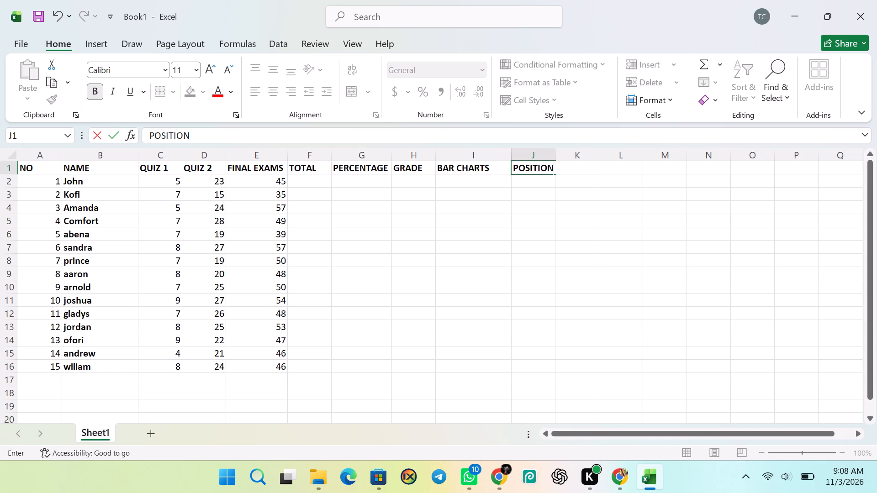
left_click(542, 159)
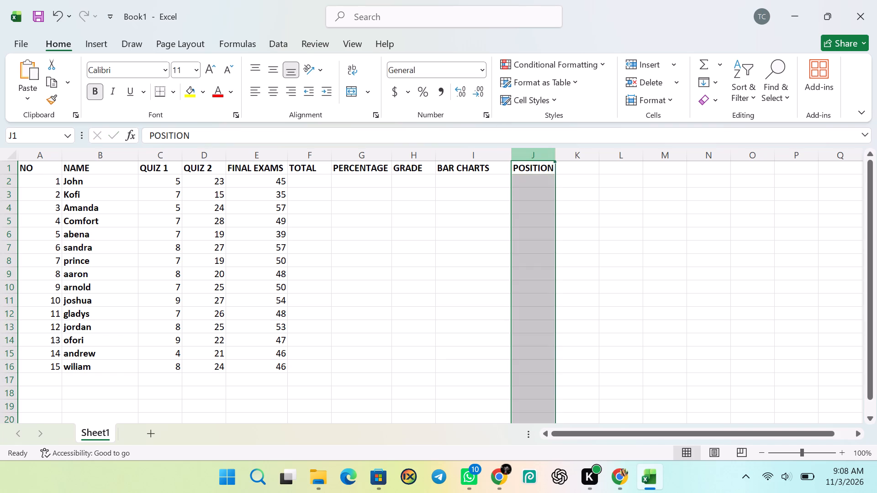
left_click_drag(555, 157, 560, 157)
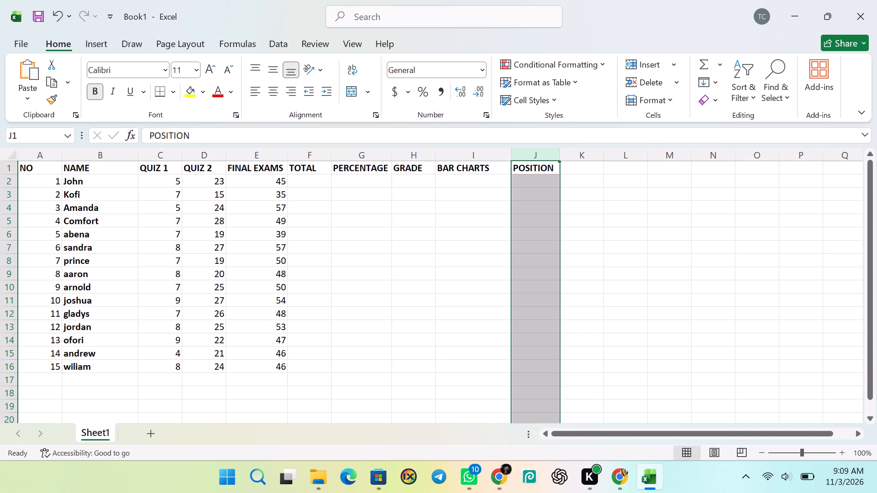
Begin the TOTAL formula for John in cell F2, starting with =C.
left_click(303, 184)
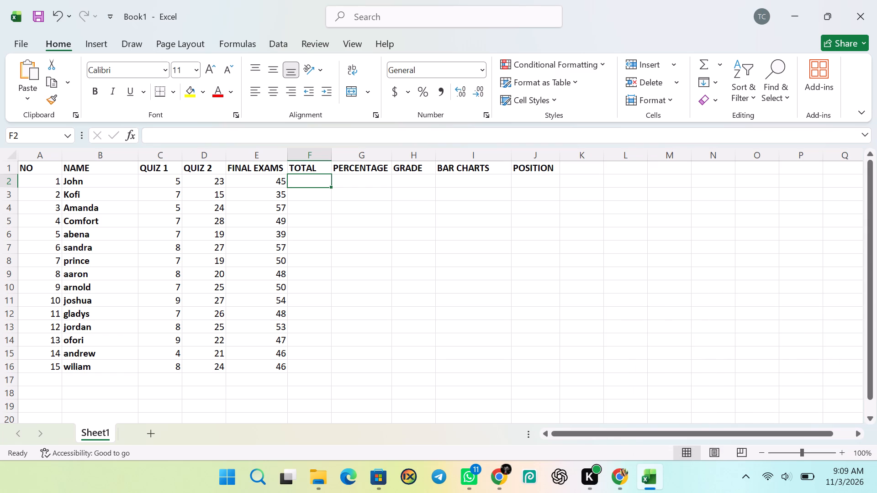
key("equal")
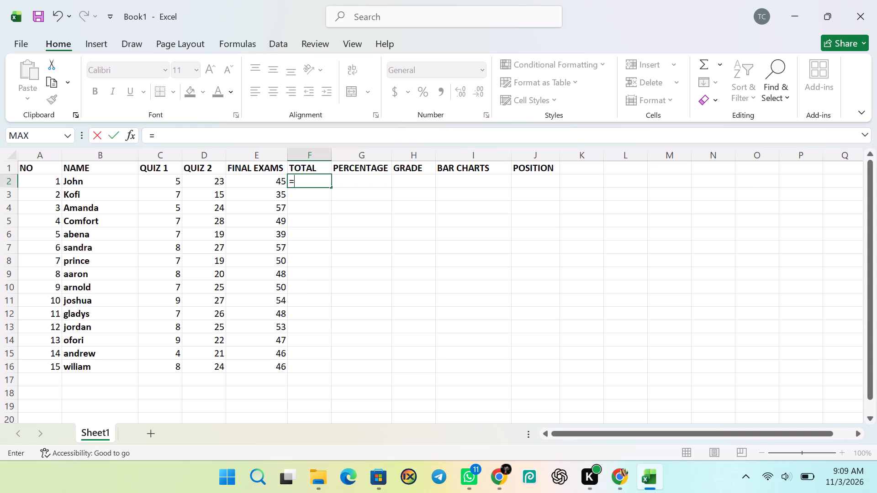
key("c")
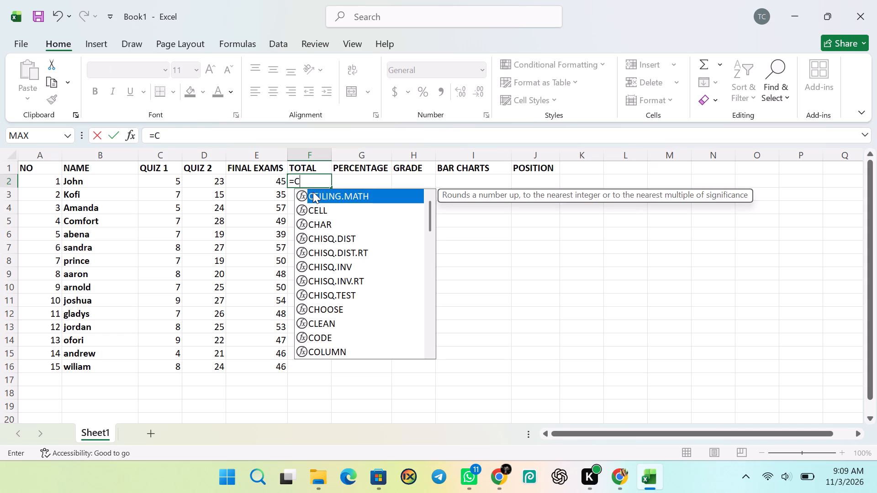
Enter the formula =C2+D2+E2 in cell F2 to total John's quiz and final exam scores.
key("2")
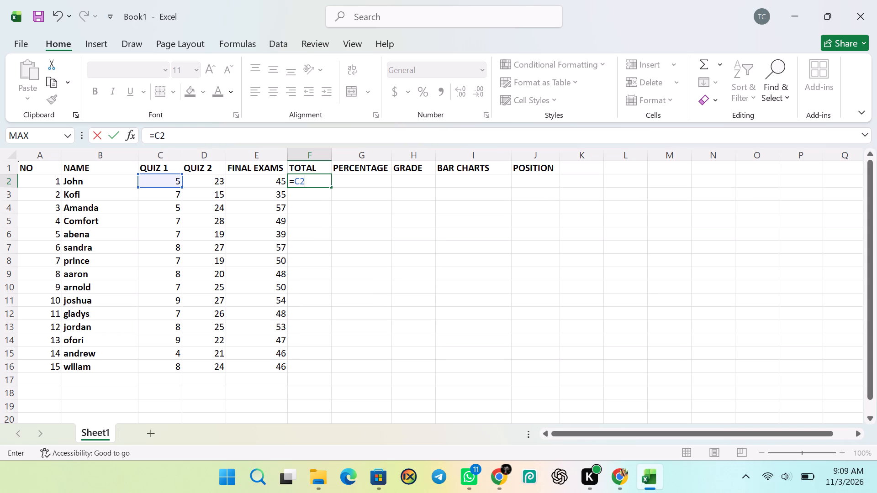
key("shift+plus")
type("D2")
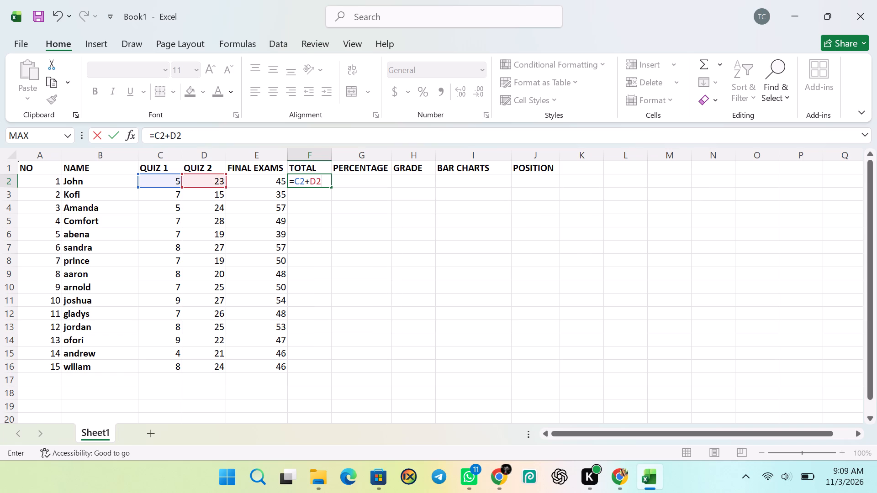
key("shift+plus")
key("e")
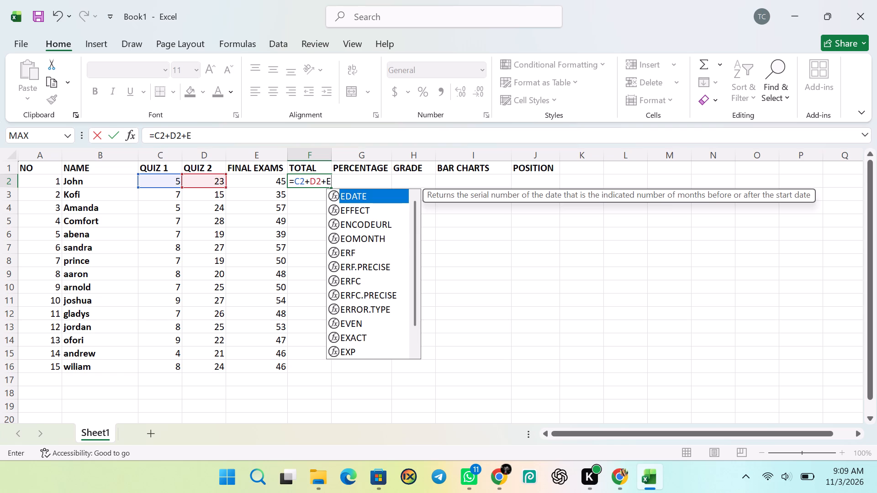
key("2")
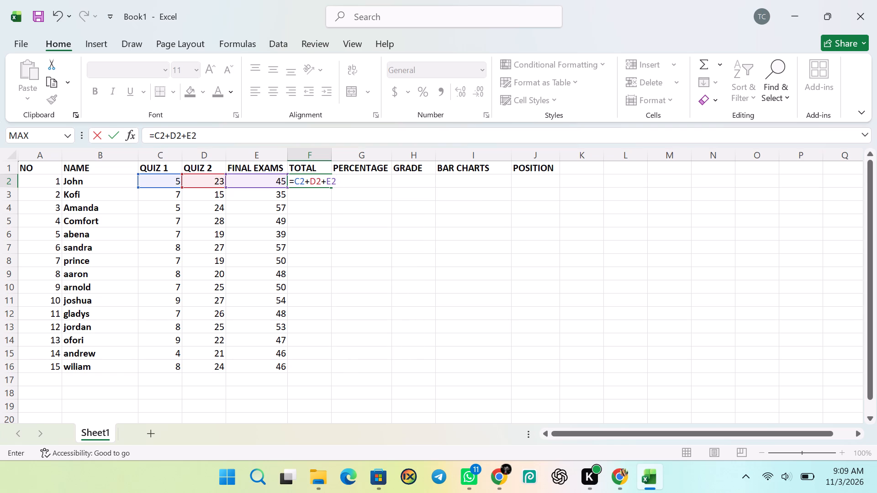
key("Return")
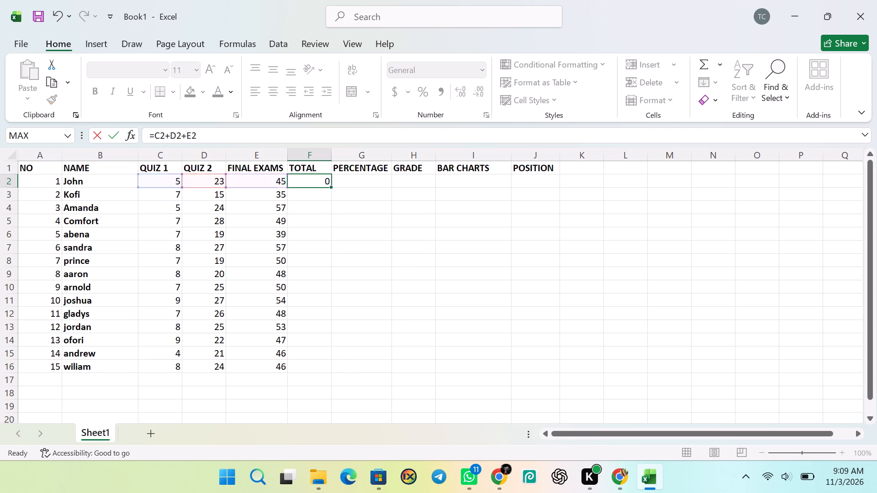
Fill the total formula from cell F2 down through F16 for all 15 students.
left_click(306, 178)
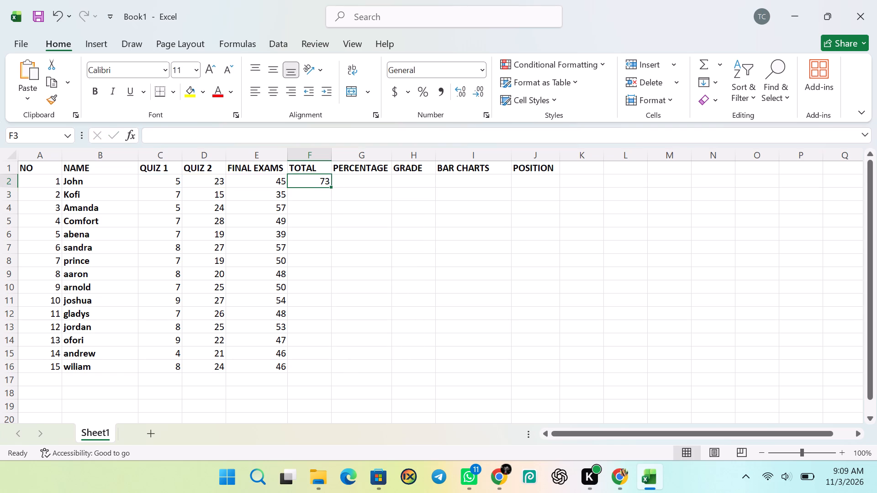
left_click_drag(329, 186, 328, 320)
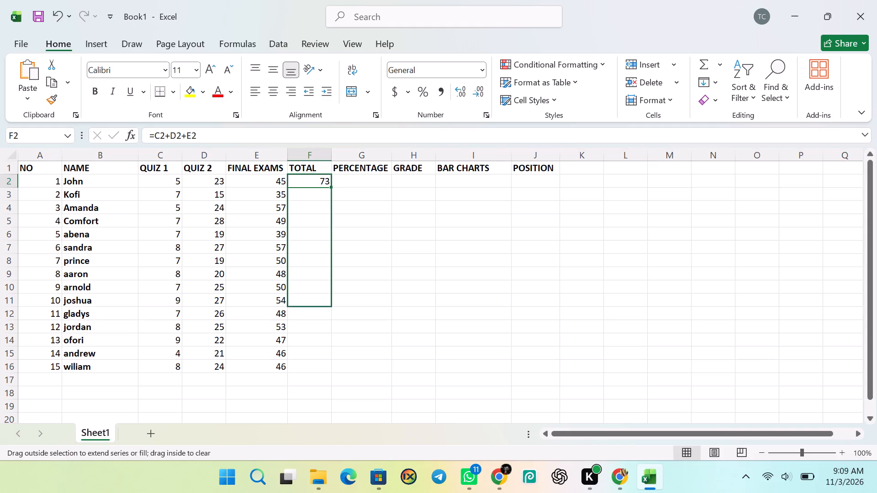
left_click_drag(328, 320, 326, 367)
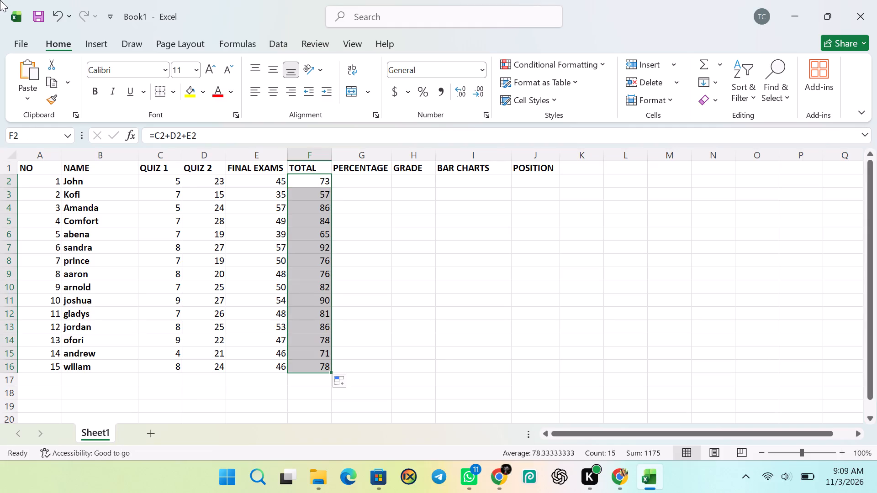
Save the workbook in the Documents folder on this PC under the name MARKS.
left_click(40, 17)
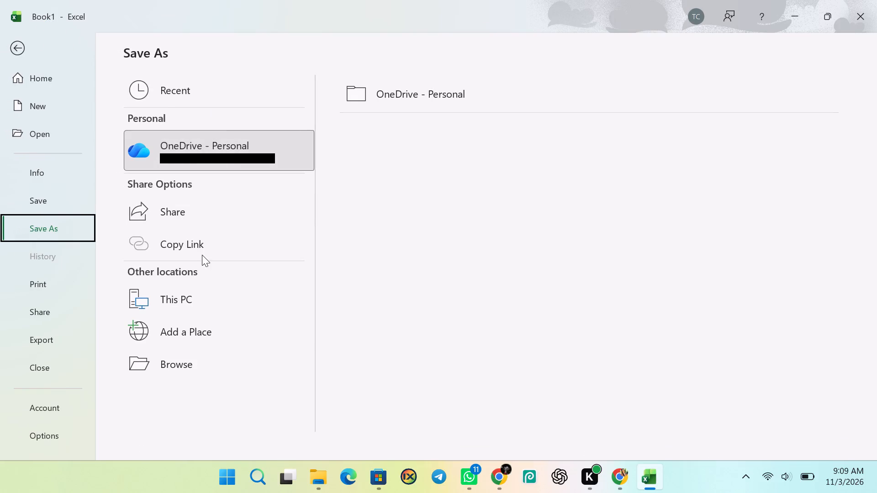
left_click(192, 305)
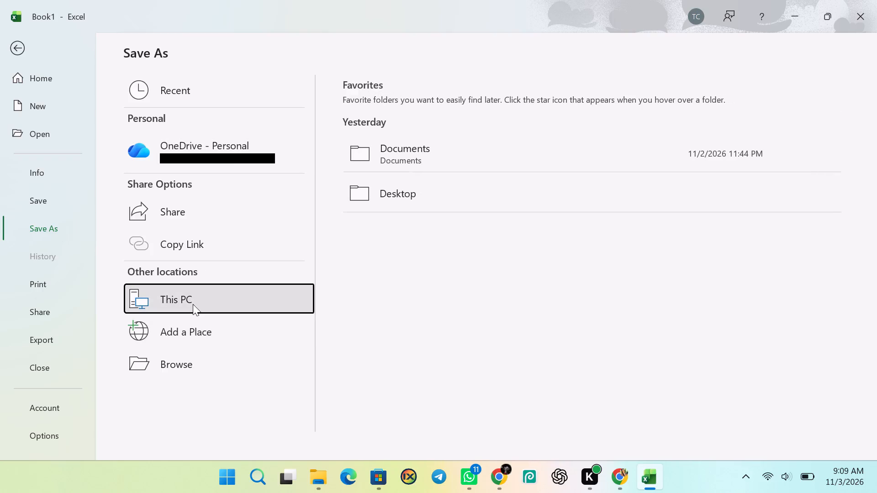
double_click(425, 164)
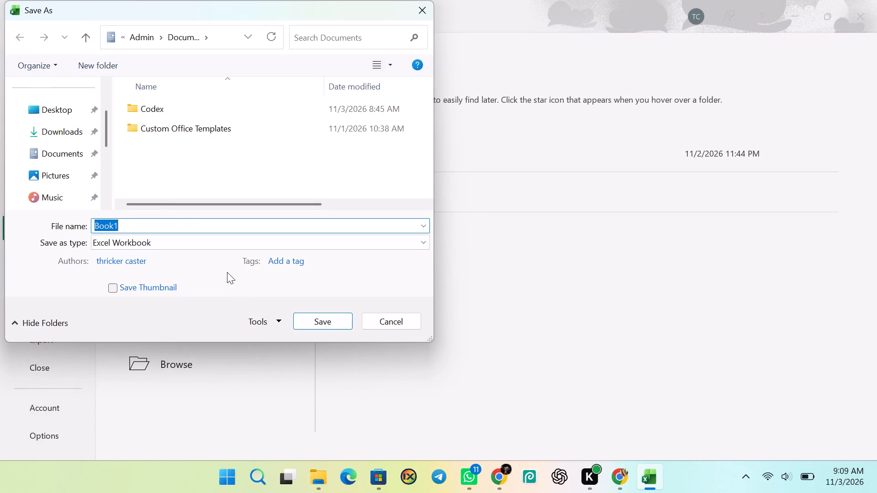
key("BackSpace")
type("MARKS")
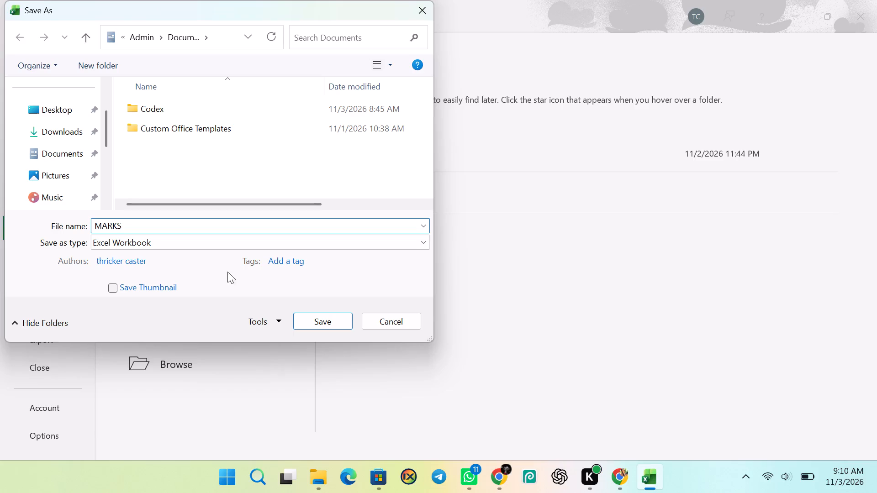
left_click(322, 322)
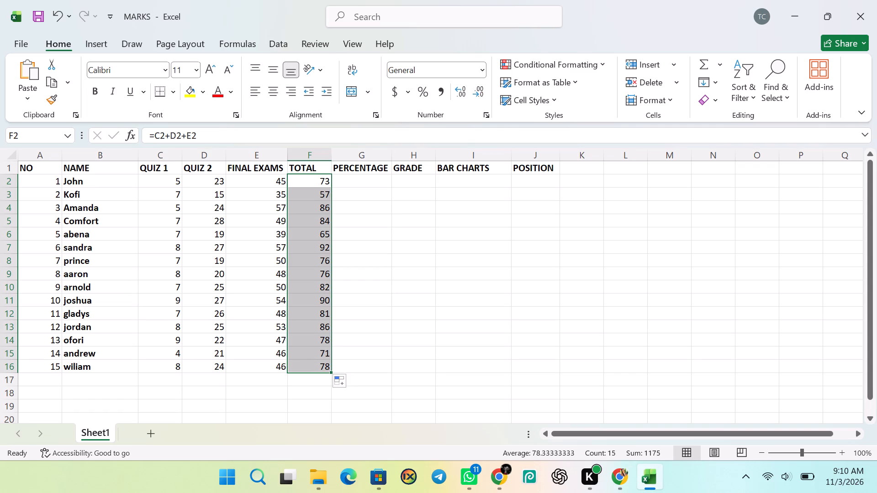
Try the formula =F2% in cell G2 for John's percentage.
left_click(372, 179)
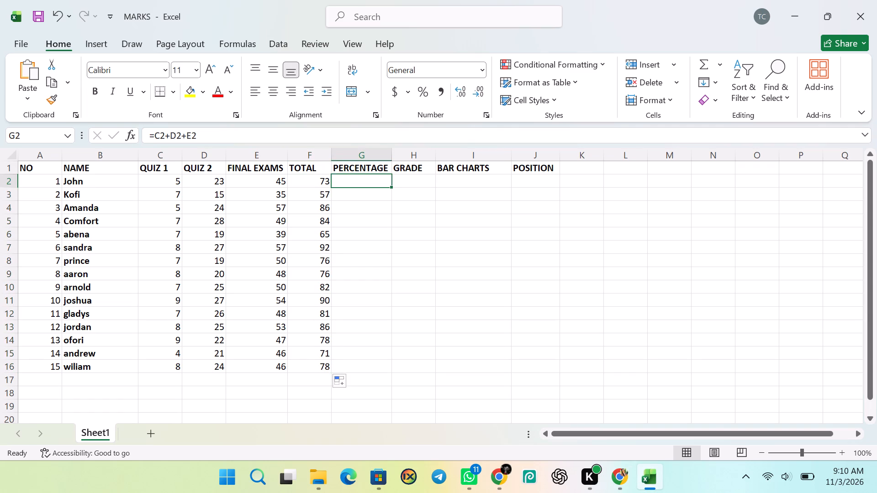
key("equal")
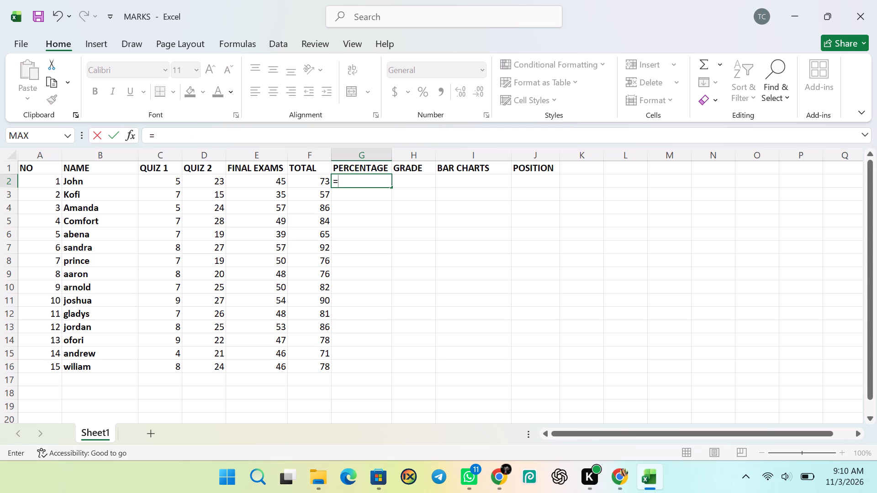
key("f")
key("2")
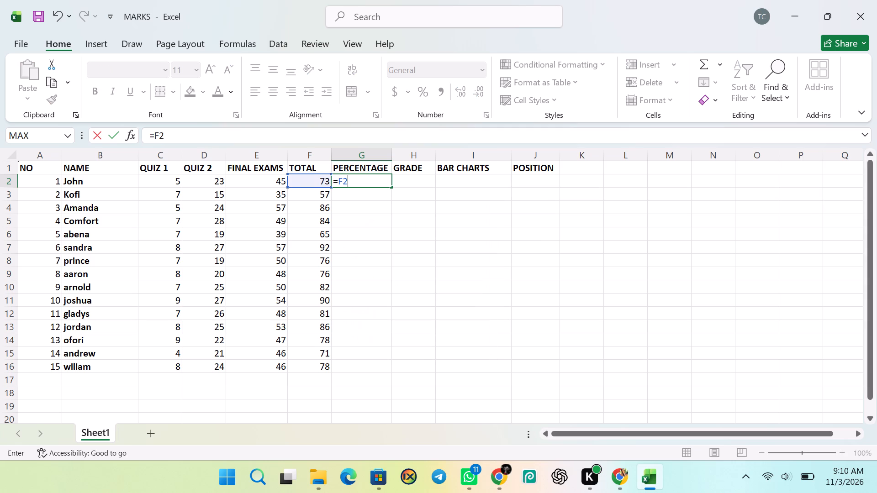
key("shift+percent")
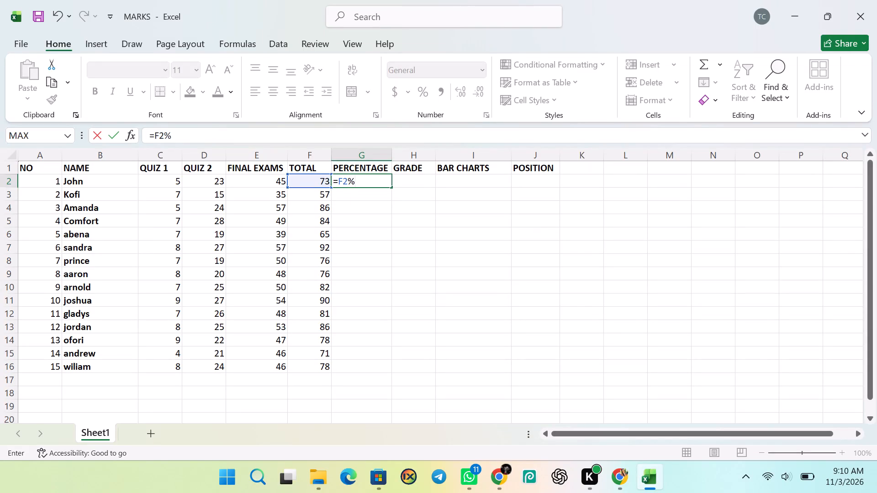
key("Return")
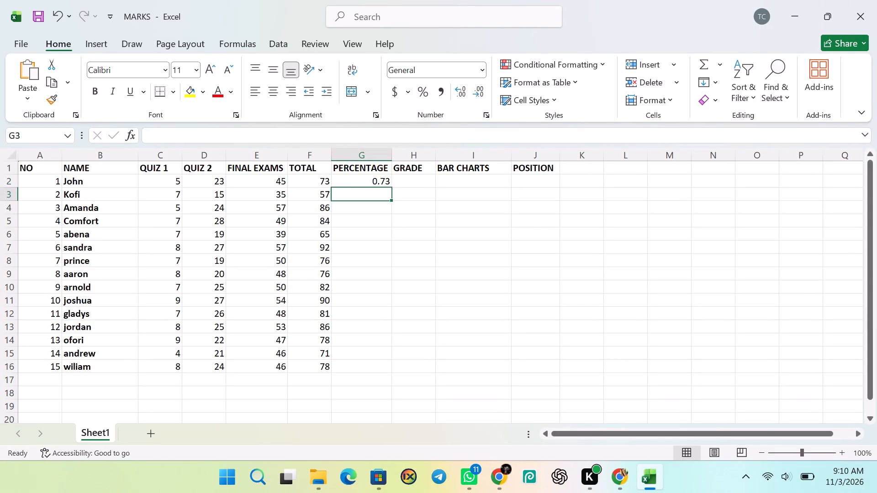
Enter the formula =F2%*100 in cell G2 as John's percentage, replacing any existing content.
left_click(371, 179)
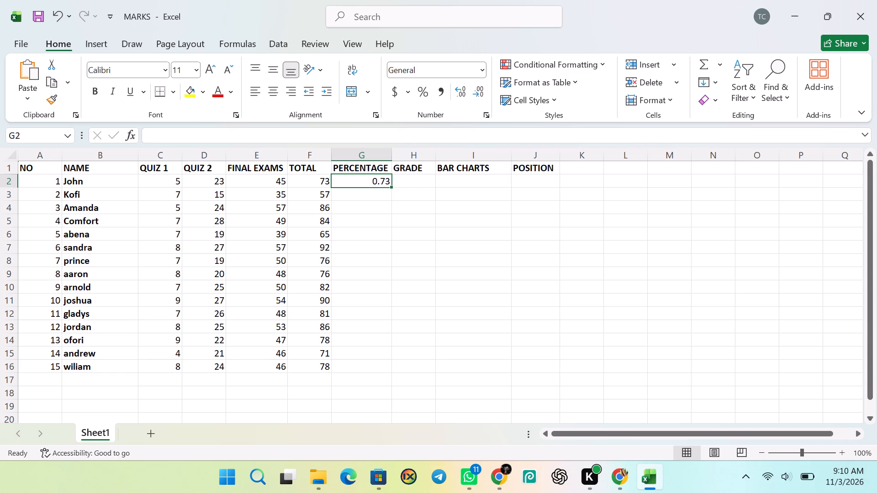
key("BackSpace")
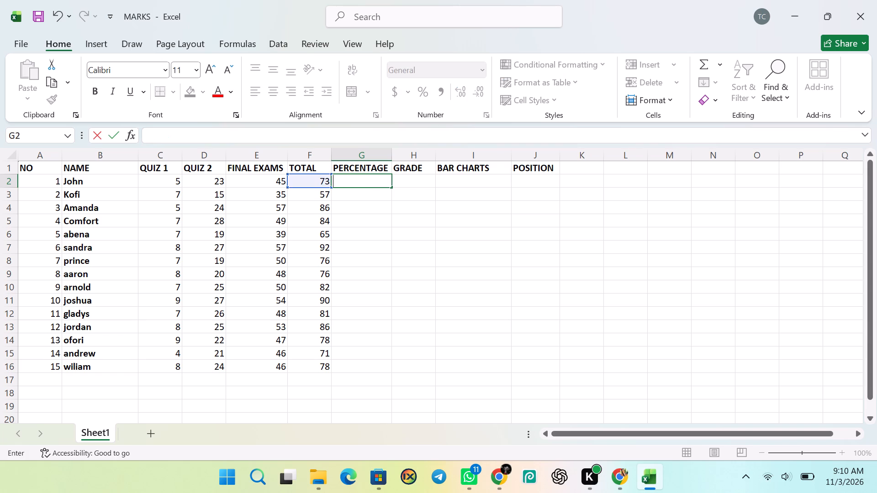
key("equal")
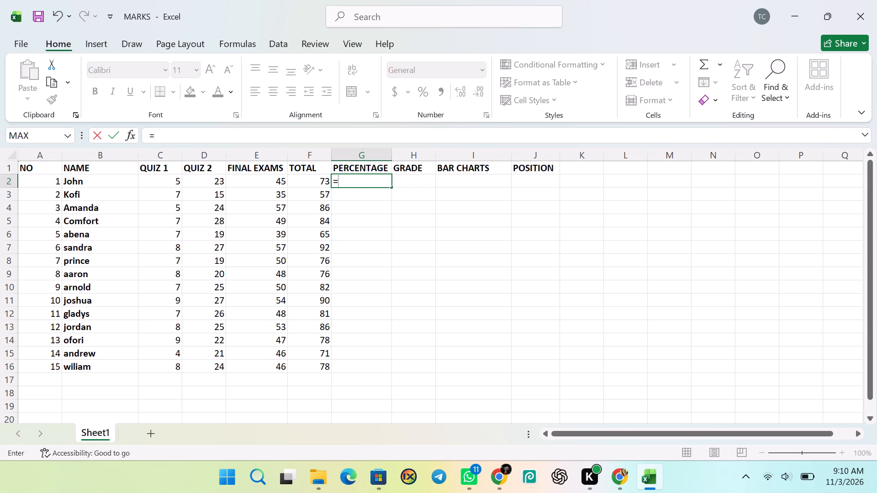
key("f")
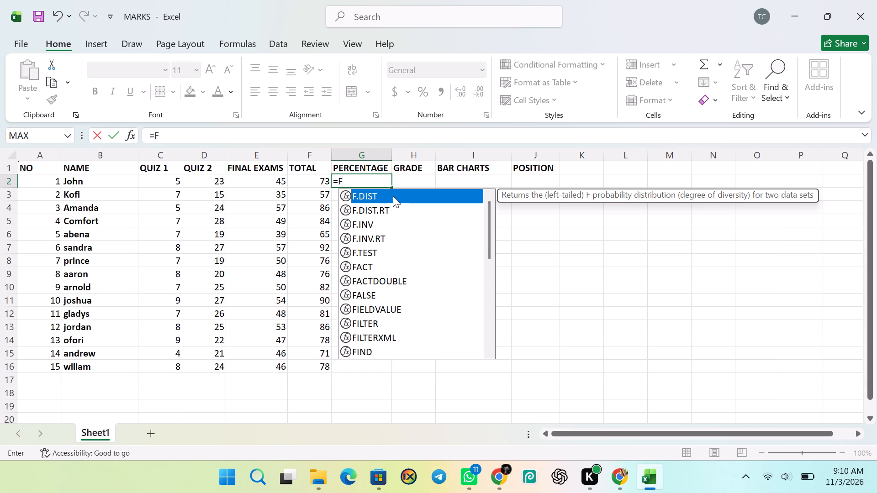
key("2")
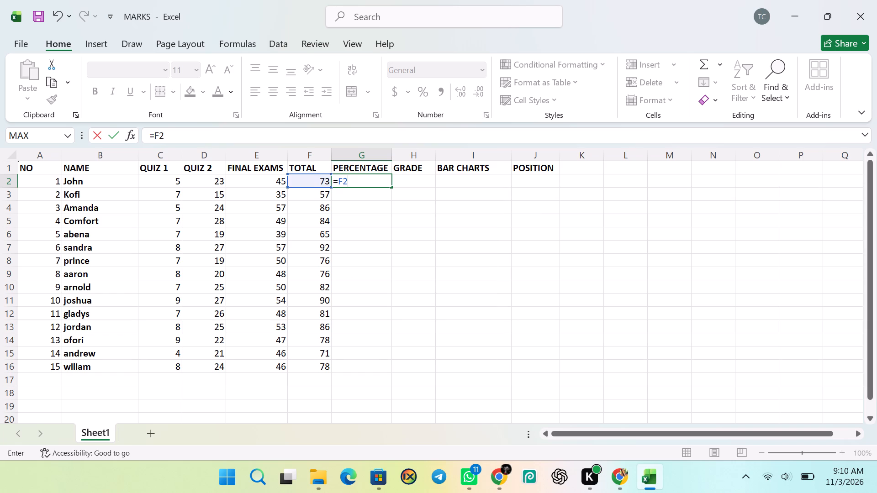
key("shift+percent")
key("shift+asterisk")
type("100")
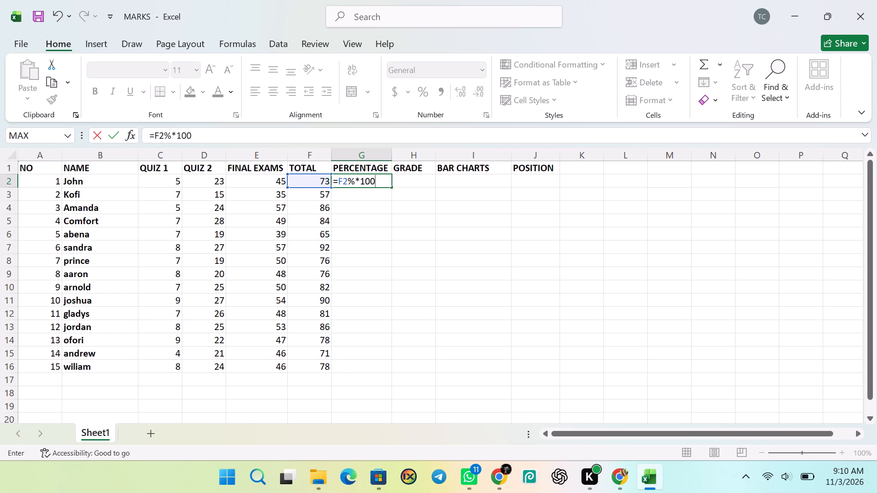
key("Return")
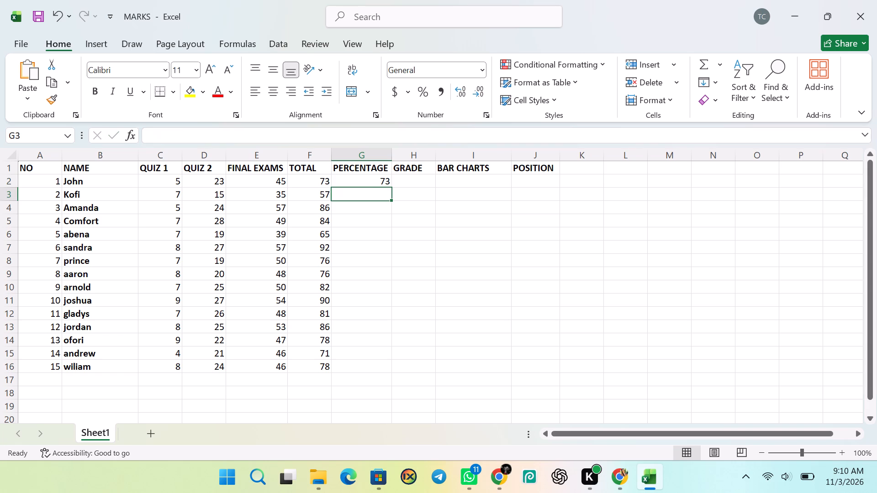
Fill the percentage formula from cell G2 down through G16 for all 15 students.
left_click(381, 184)
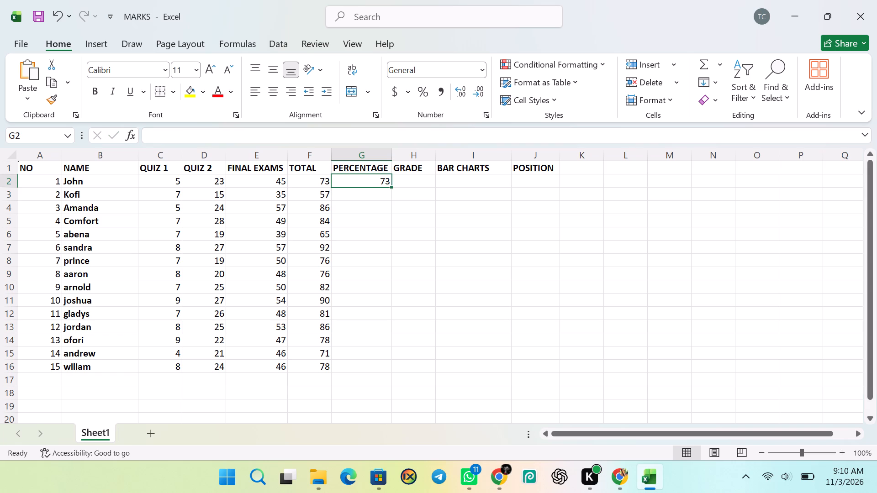
left_click_drag(391, 187, 383, 342)
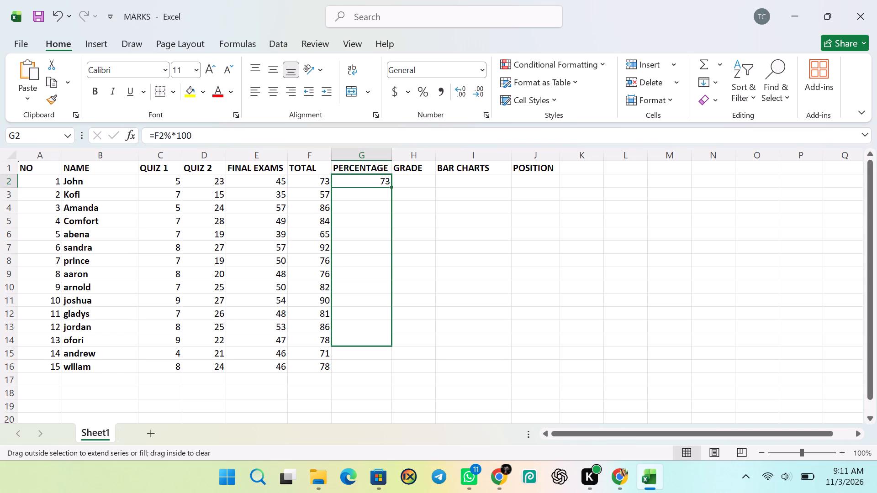
left_click_drag(383, 342, 384, 373)
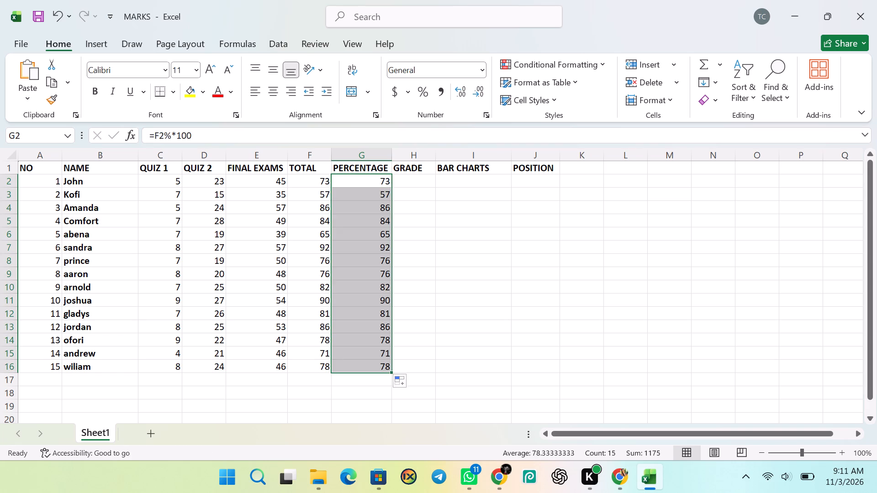
Start John's grade formula in cell H2 with =IF(F2>=90,"A", so that totals of 90 or more return A.
left_click(418, 181)
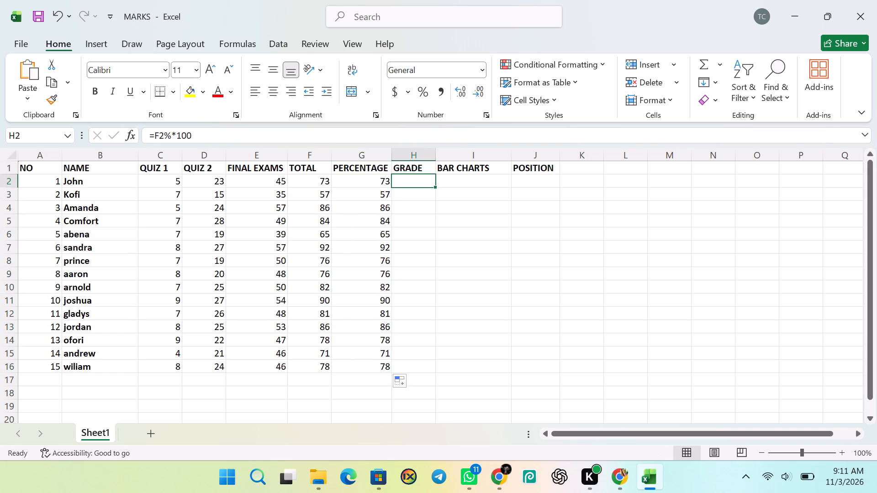
key("equal")
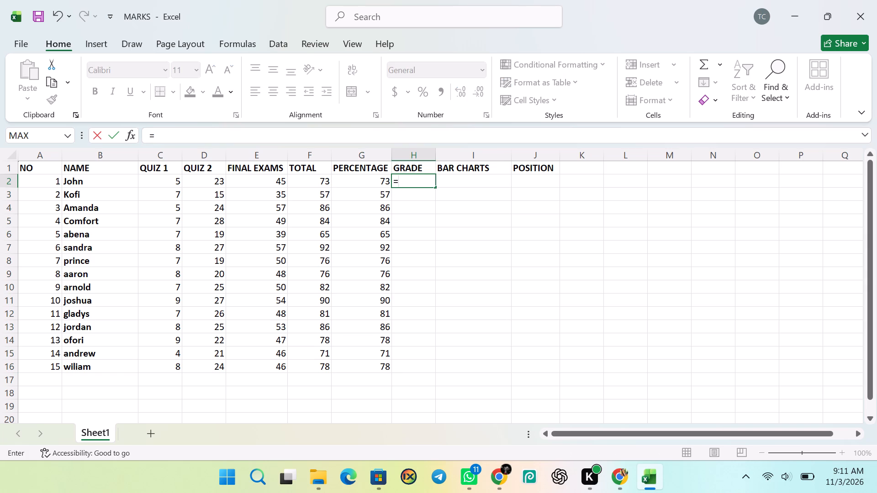
type("IF")
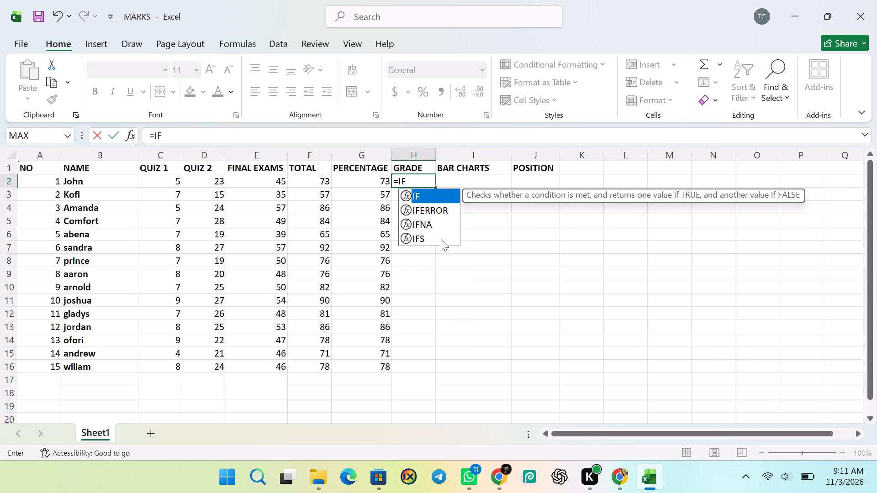
double_click(439, 196)
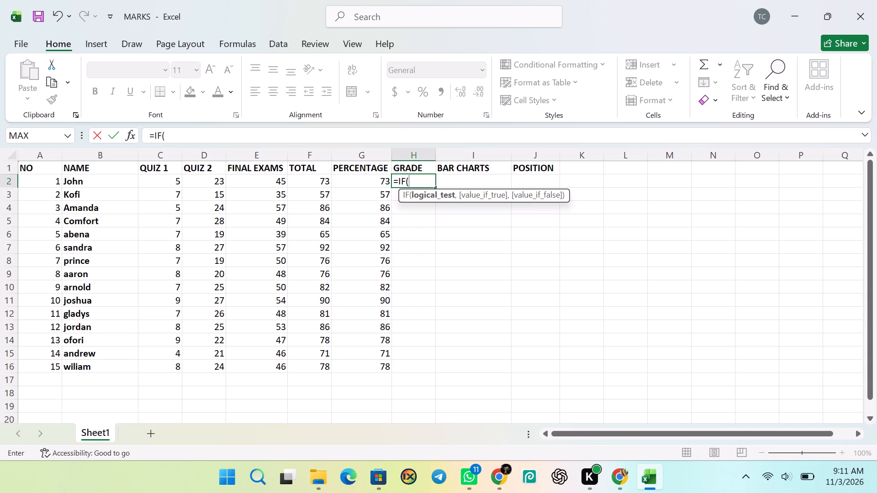
key("f")
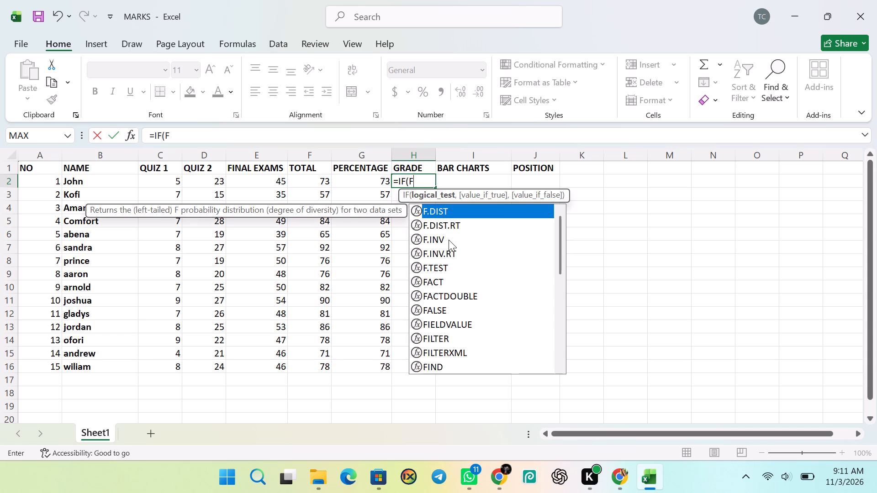
key("2")
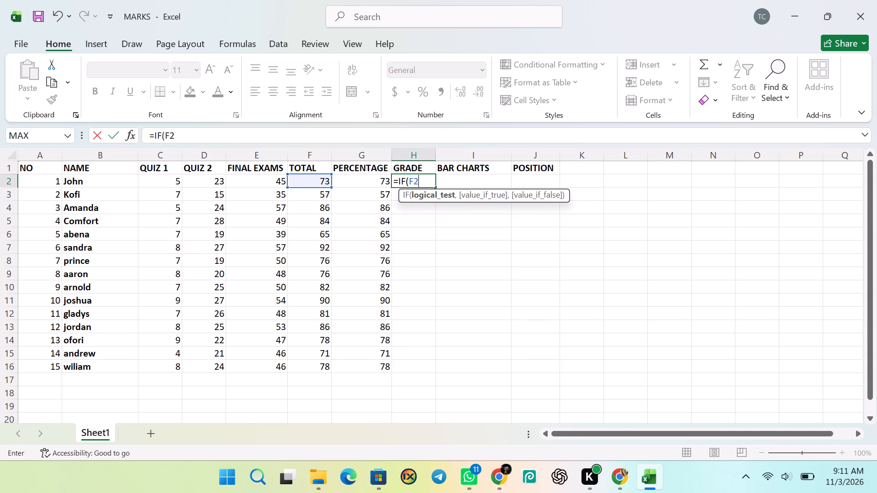
key("shift+greater")
key("equal")
type("90")
key("period")
key("shift+quotedbl")
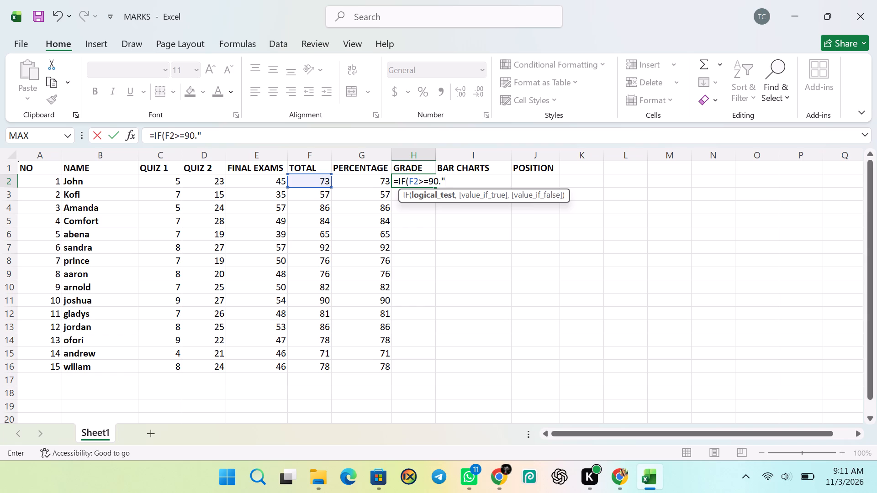
key("BackSpace")
key("BackSpace")
key("comma")
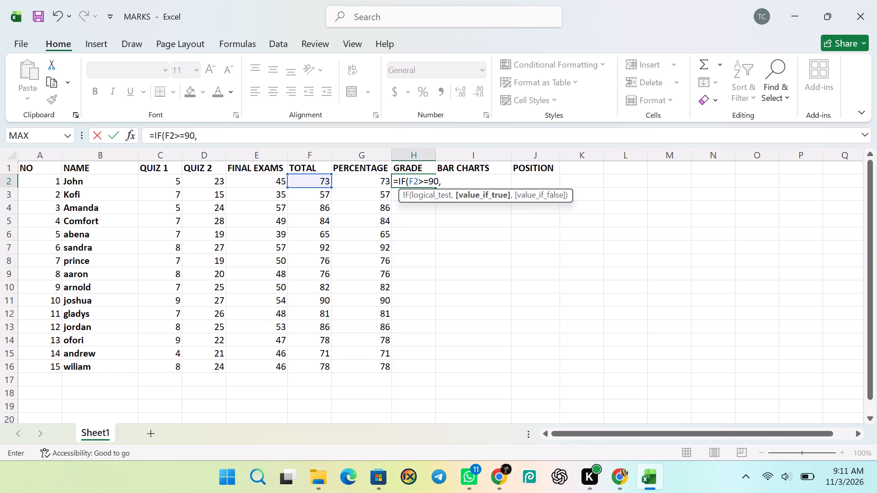
key("shift+quotedbl")
key("a")
key("shift+quotedbl")
key("comma")
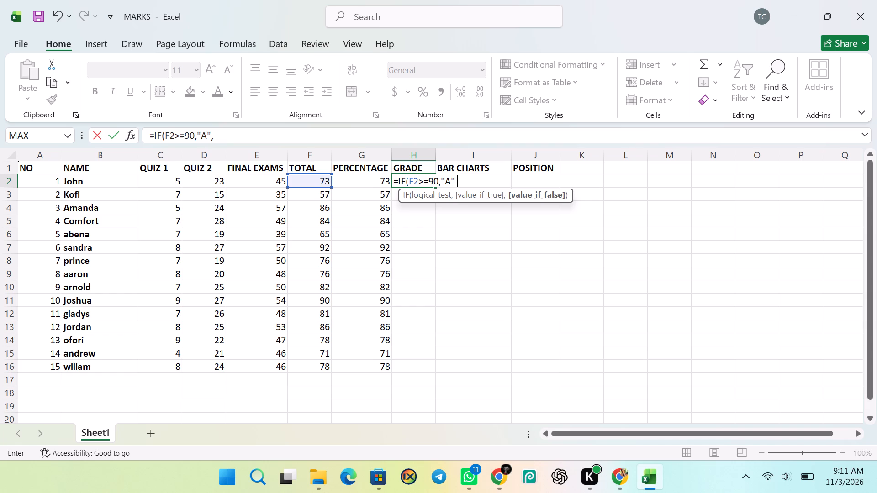
Add a nested condition IF(F2>=80,"B", to the H2 grade formula as the value if false.
type("IF")
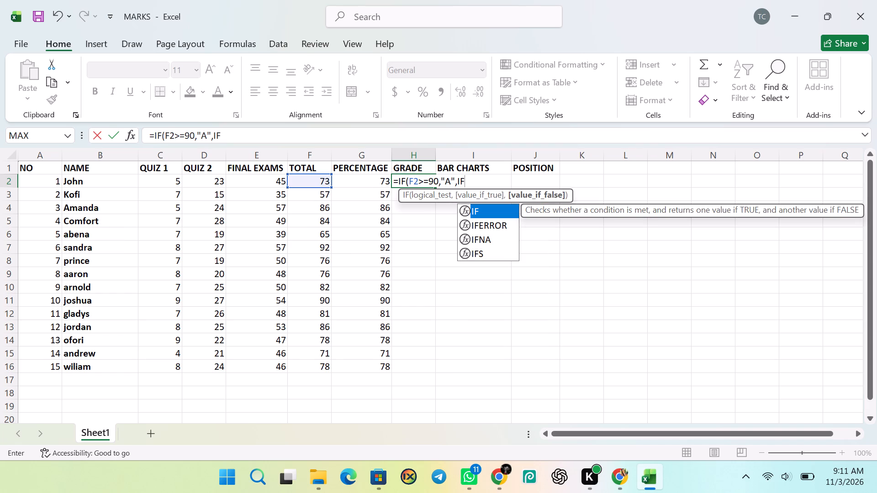
key("f")
key("BackSpace")
double_click(482, 209)
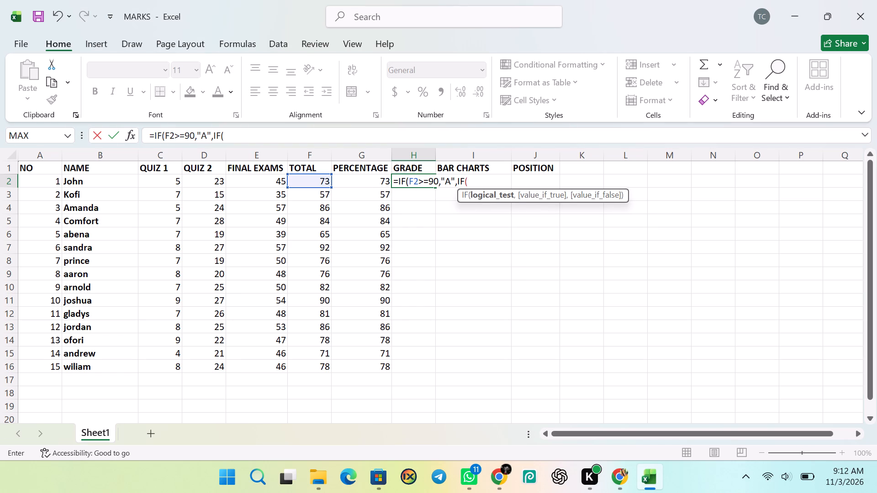
type("F2")
key("shift+greater")
key("equal")
type("89")
key("BackSpace")
key("0")
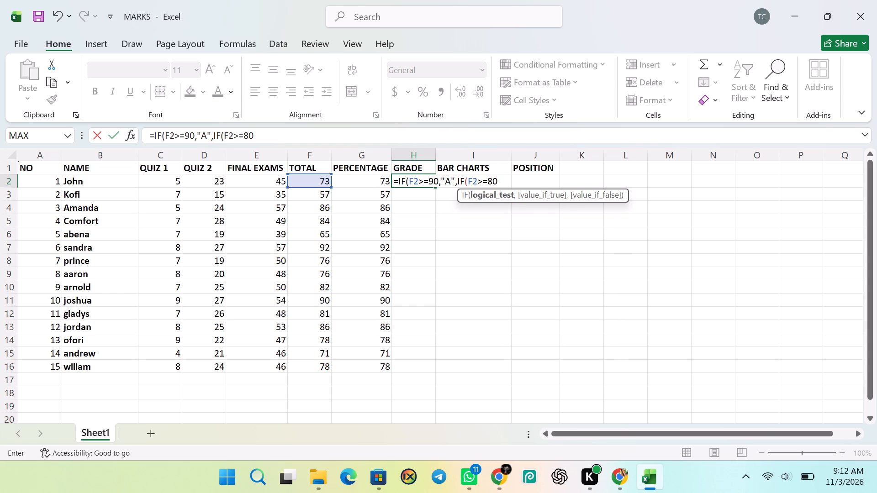
key("comma")
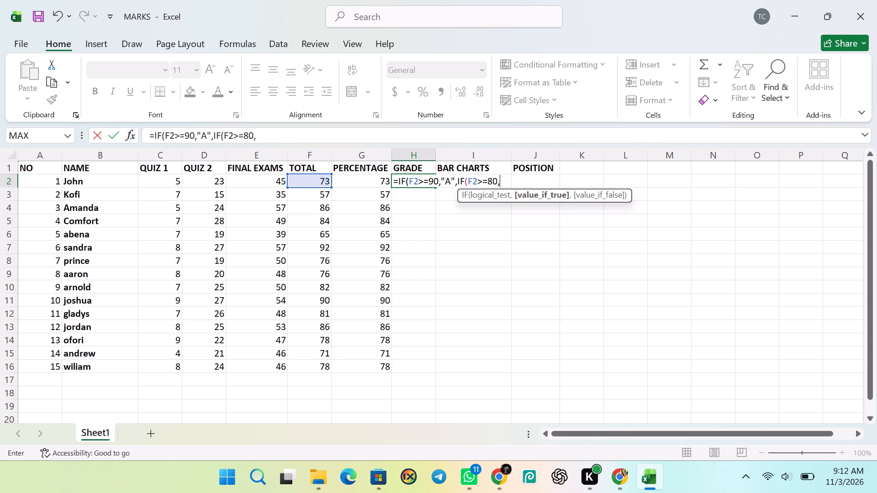
key("shift+quotedbl")
type("b\"")
key("shift+BackSpace")
key("shift+BackSpace")
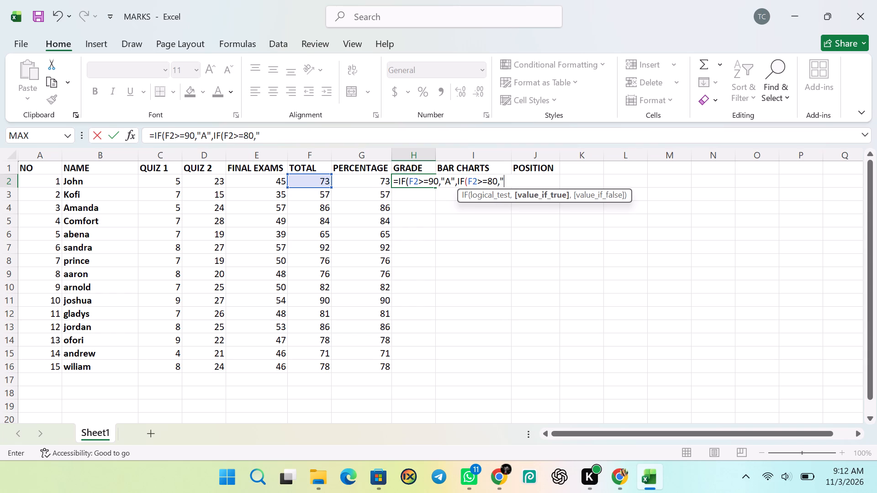
key("b")
key("shift+quotedbl")
key("comma")
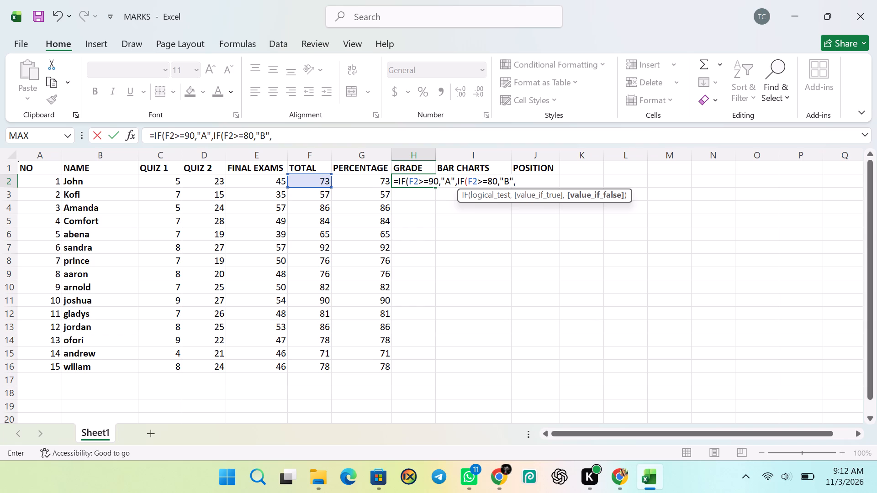
Add a nested condition IF(F2>=70,"C", to the H2 grade formula as the value if false.
type("IF")
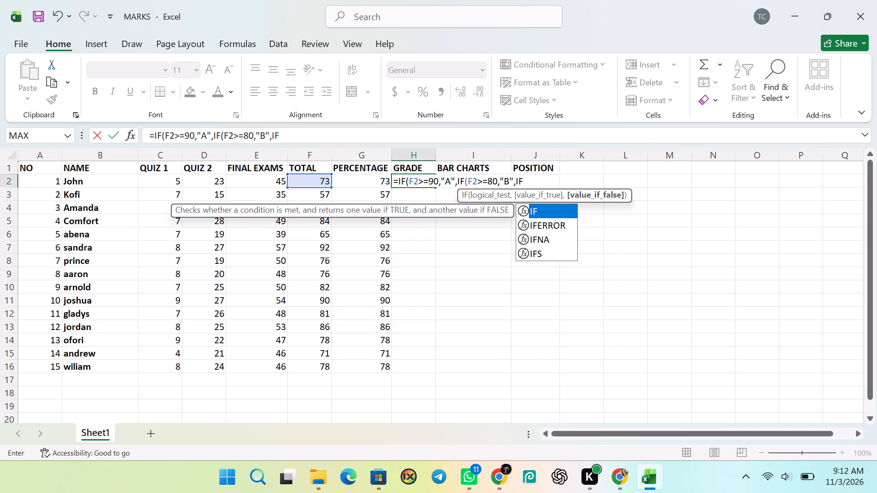
double_click(546, 205)
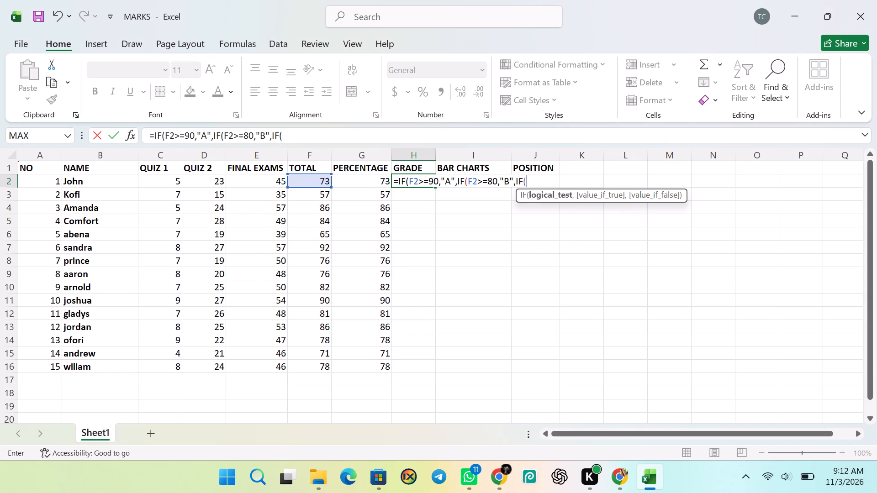
type("F2")
key("shift+greater")
key("equal")
type("70")
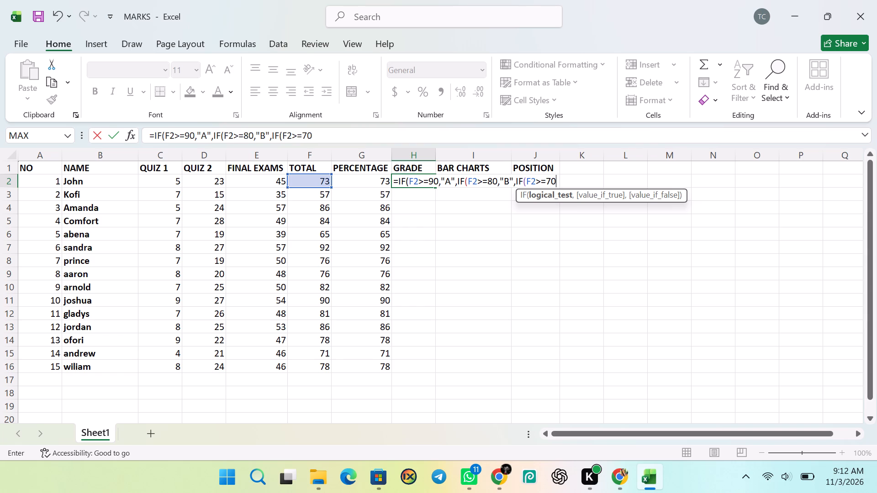
key("comma")
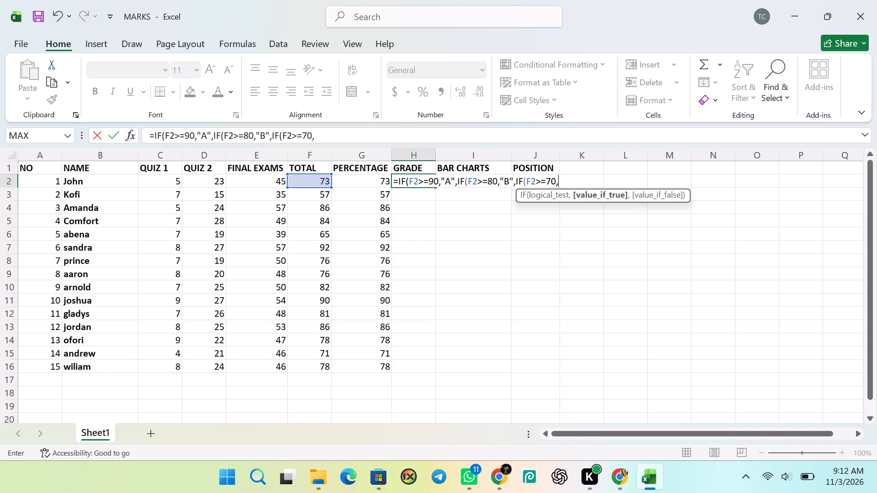
key("shift+quotedbl")
key("c")
key("shift+quotedbl")
key("comma")
Add a further nested condition IF(F2>=60,"D", to the H2 grade formula as the value if false.
type("IF")
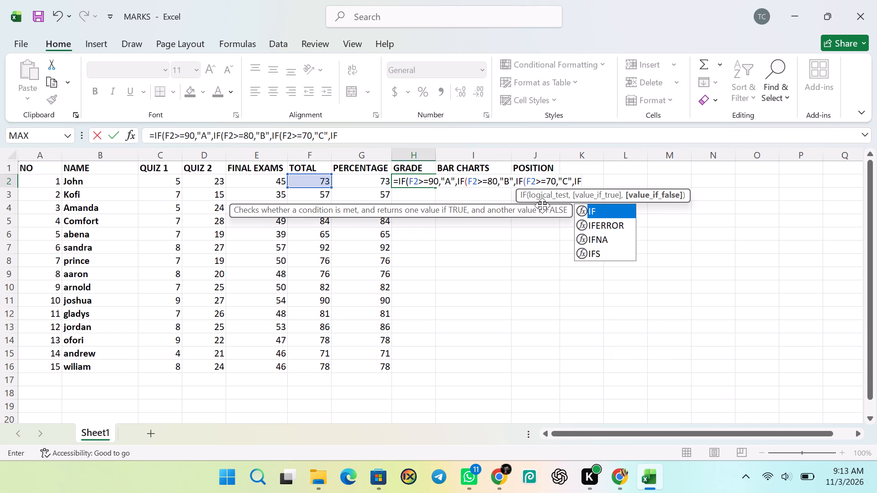
double_click(588, 213)
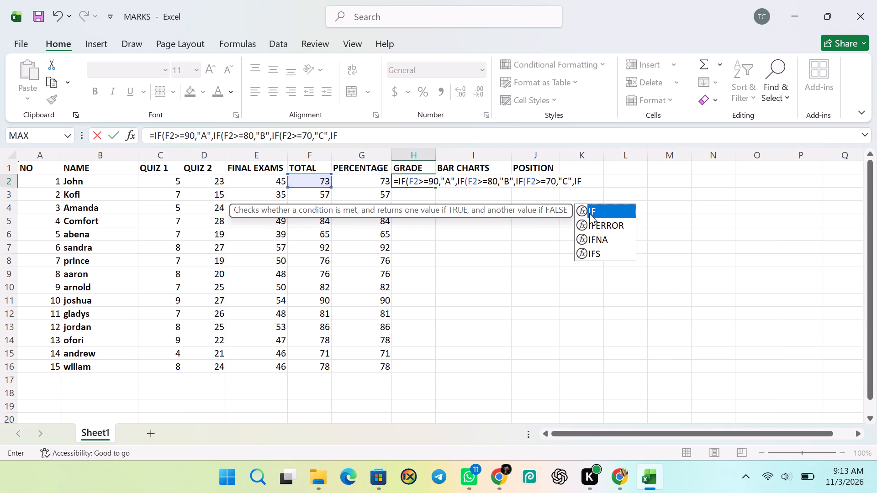
double_click(591, 210)
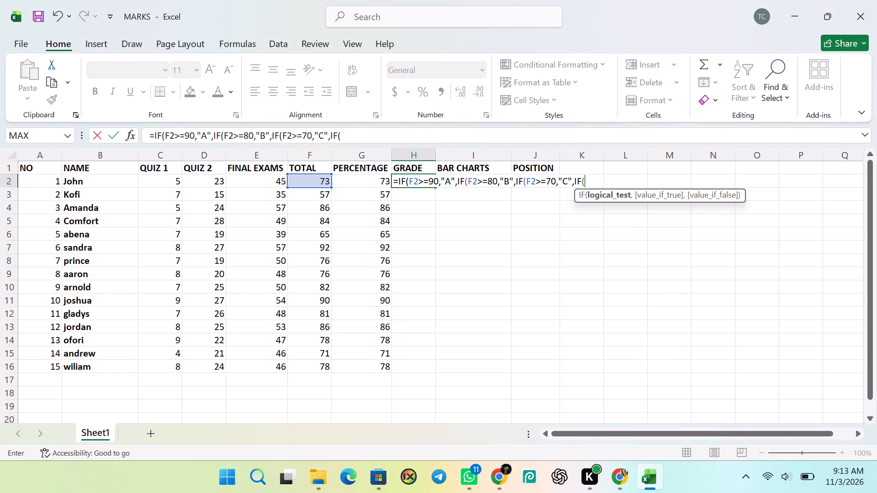
type("F2")
type(">=")
key("6")
key("0")
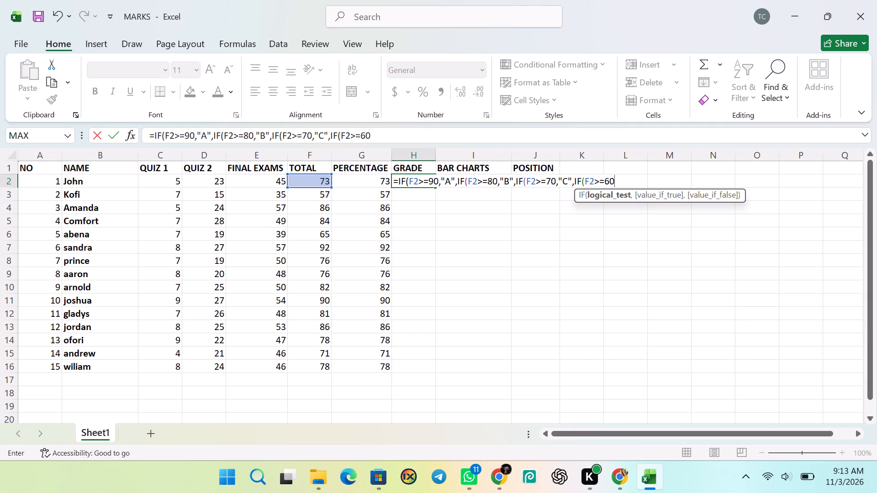
type(",D")
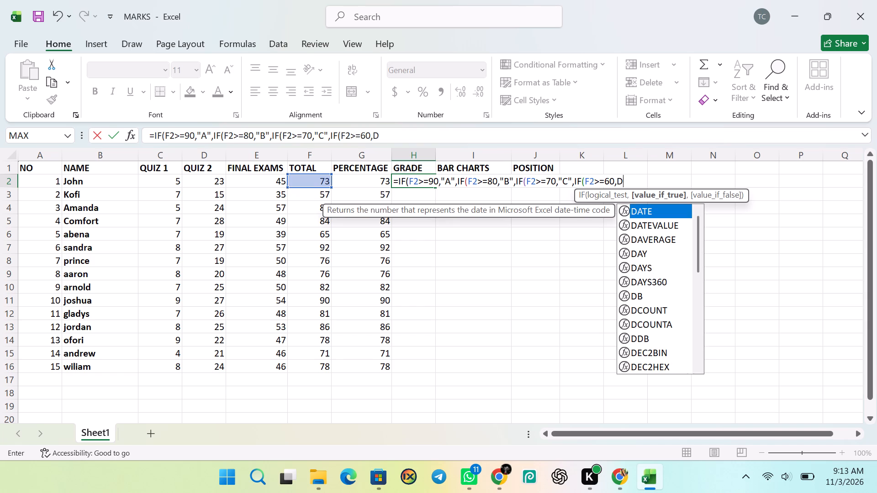
key("BackSpace")
key("shift+quotedbl")
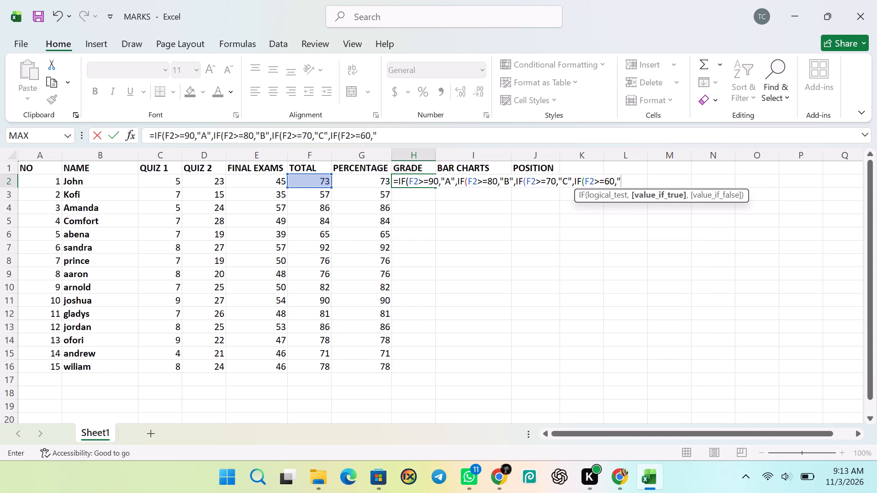
key("d")
key("shift+quotedbl")
key("comma")
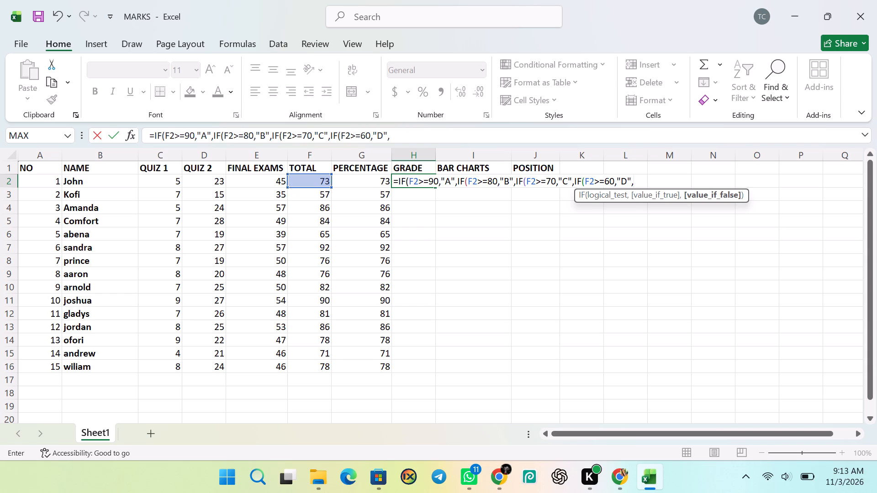
Finish the H2 grade formula with "F" as the final value if false, close all four IFs, and enter it.
key("shift+quotedbl")
key("f")
key("shift+quotedbl")
type("))))")
key("Return")
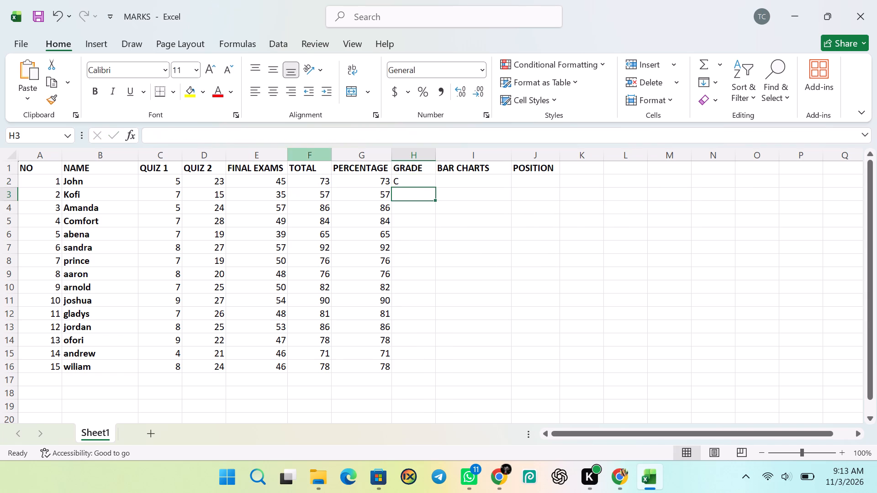
Fill the grade formula from cell H2 down through H16 for all 15 students.
left_click(404, 179)
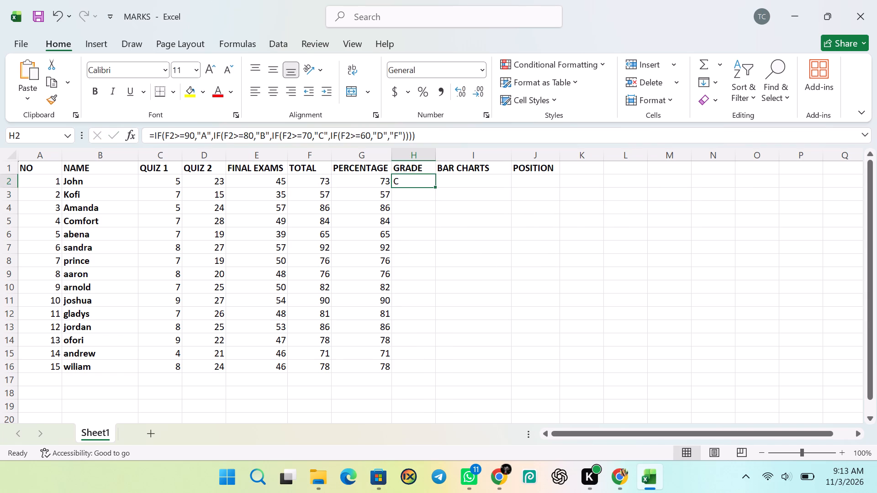
left_click_drag(435, 186, 438, 224)
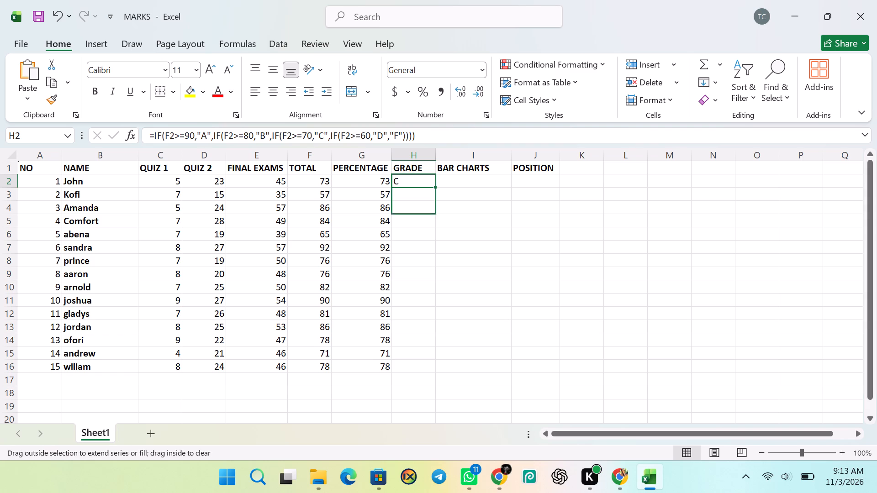
left_click_drag(438, 224, 436, 367)
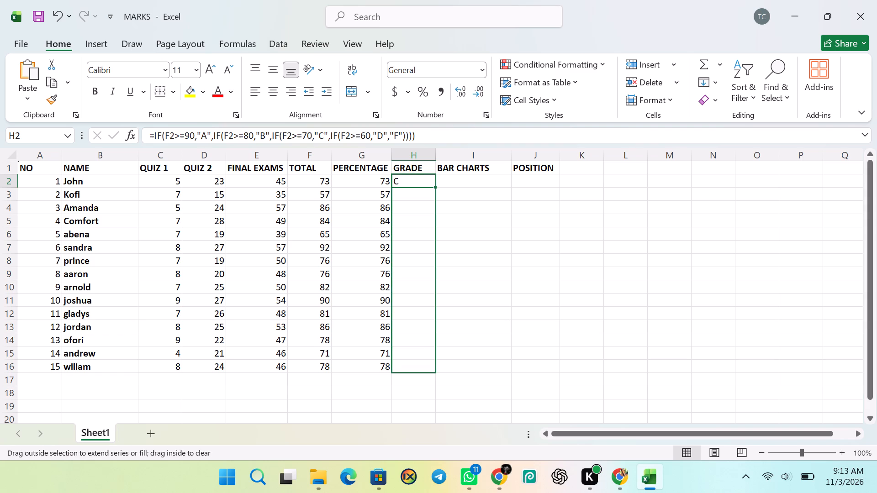
left_click_drag(436, 367, 436, 368)
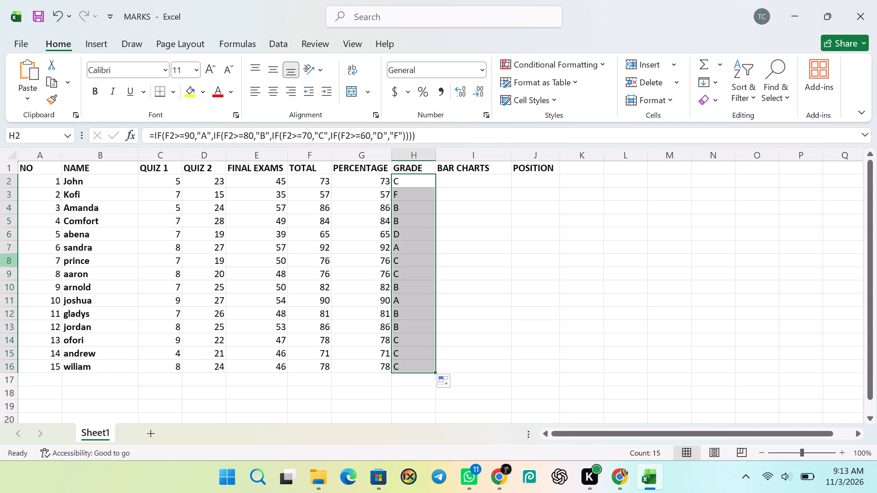
Insert a 3-D 100% stacked column chart of the score table, starting from cell I2 under BAR CHARTS.
left_click(482, 185)
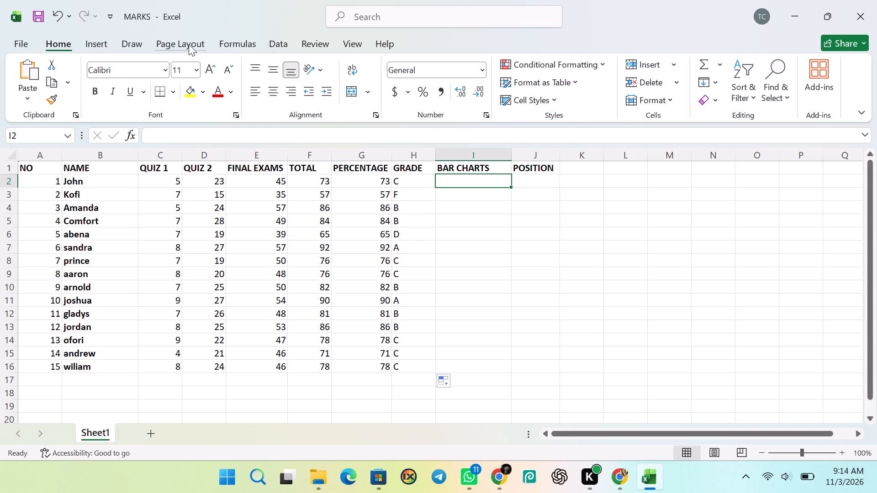
left_click(94, 43)
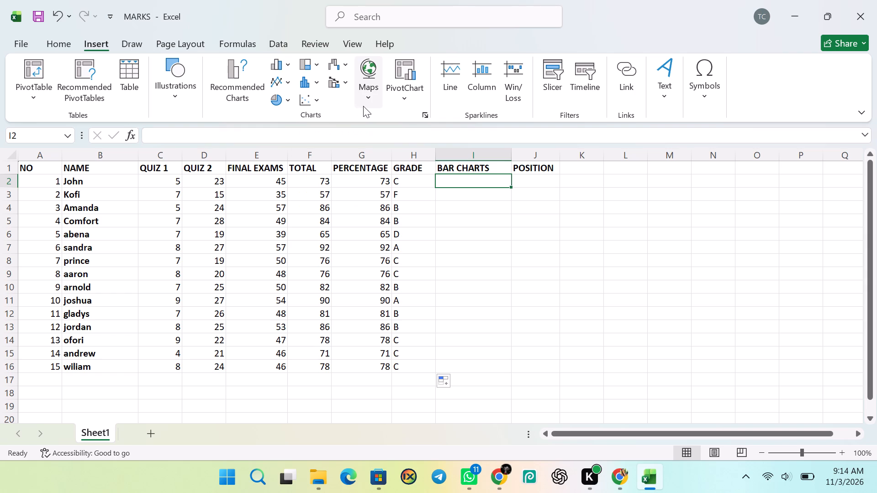
left_click(288, 66)
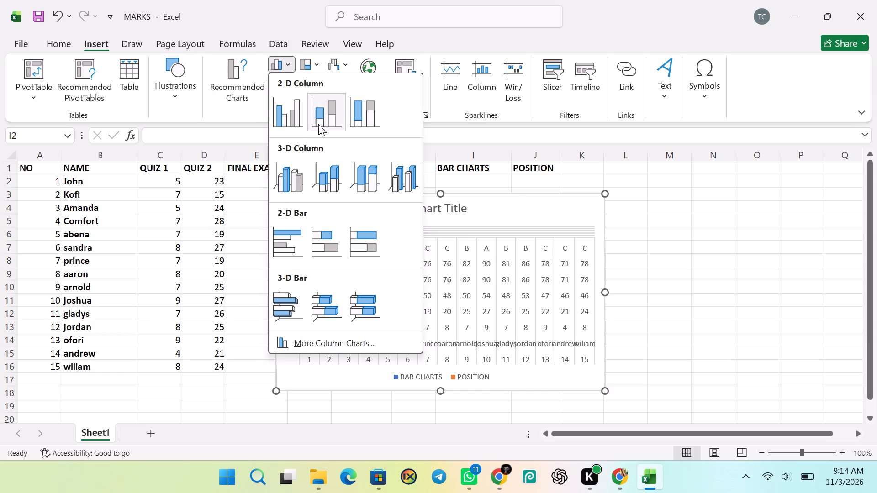
left_click(314, 65)
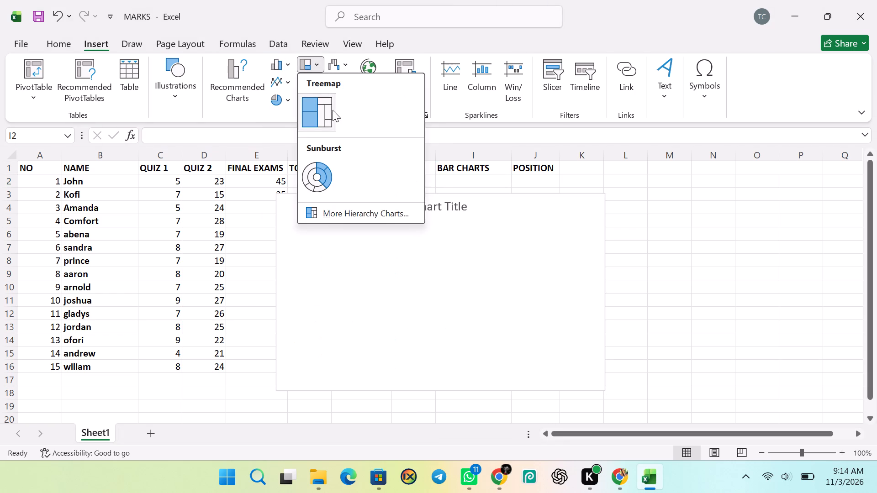
left_click(285, 68)
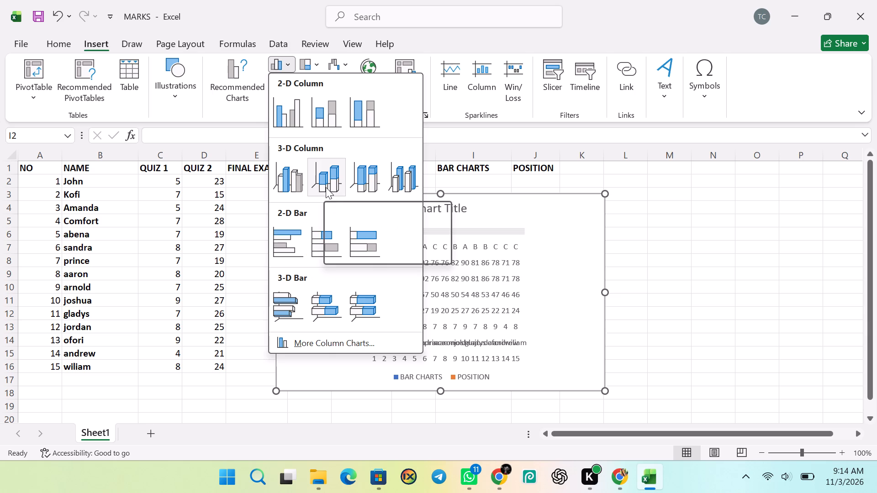
left_click(371, 189)
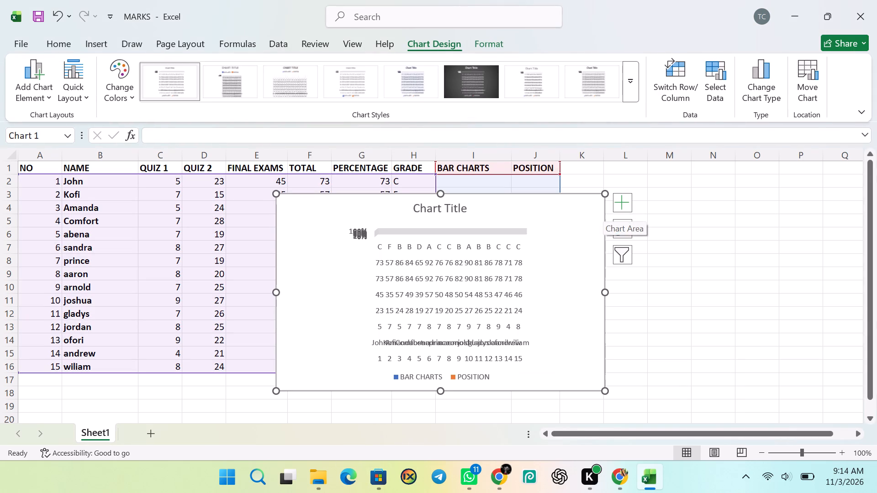
Shrink the chart and move it beside the POSITION column, over about columns K to Q and rows 1 to 8.
left_click_drag(605, 195, 545, 300)
left_click_drag(442, 337, 649, 284)
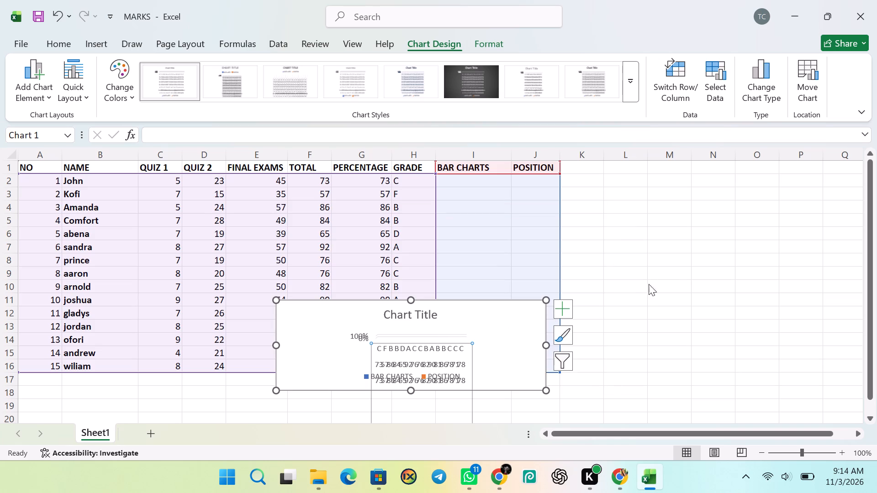
left_click_drag(649, 284, 685, 250)
left_click_drag(489, 320, 682, 296)
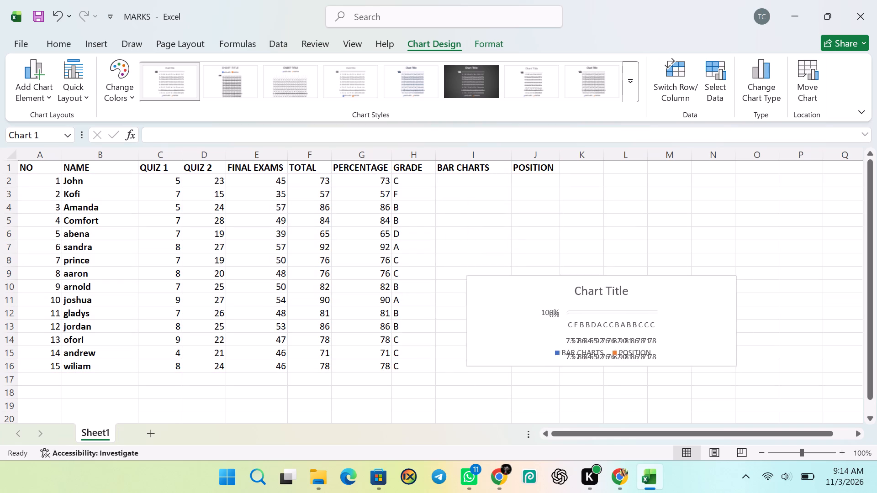
left_click_drag(682, 296, 790, 189)
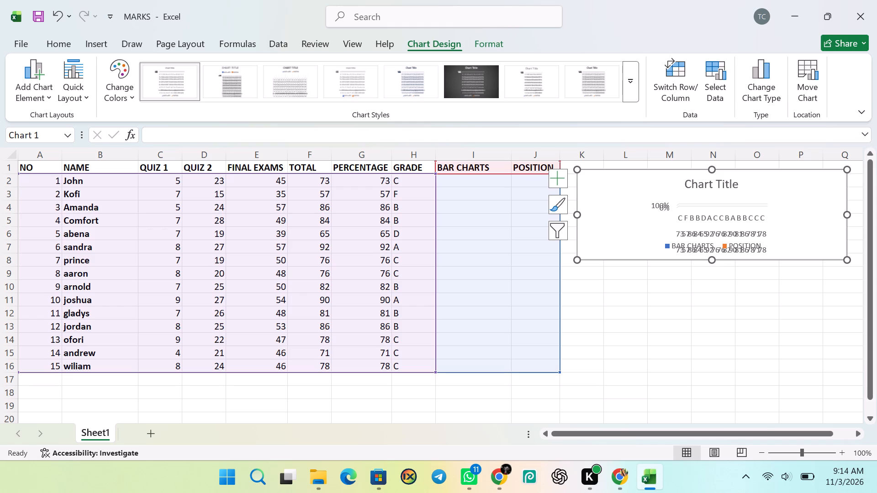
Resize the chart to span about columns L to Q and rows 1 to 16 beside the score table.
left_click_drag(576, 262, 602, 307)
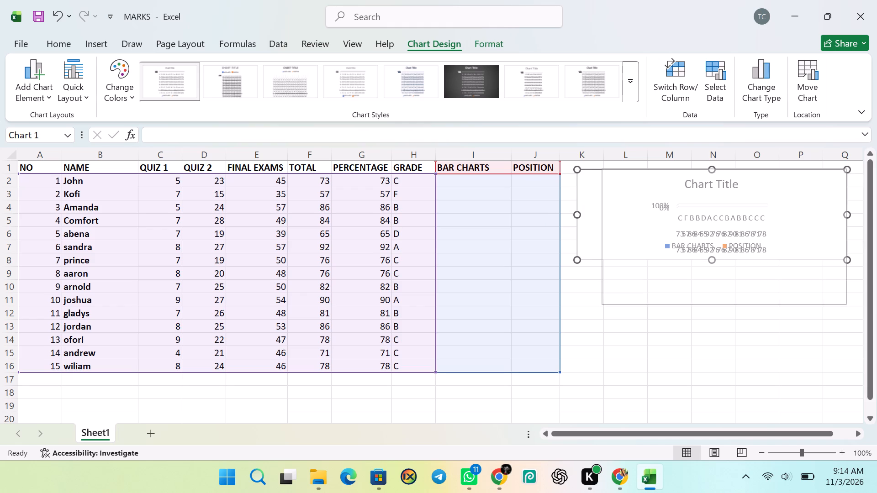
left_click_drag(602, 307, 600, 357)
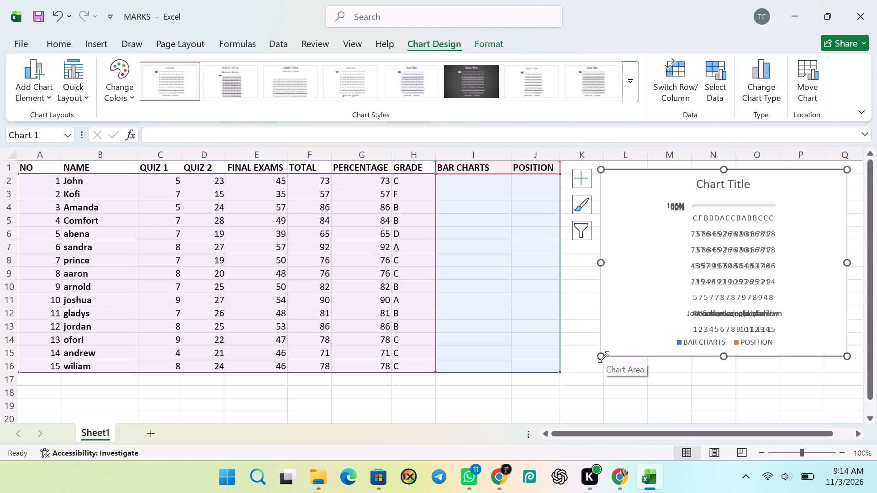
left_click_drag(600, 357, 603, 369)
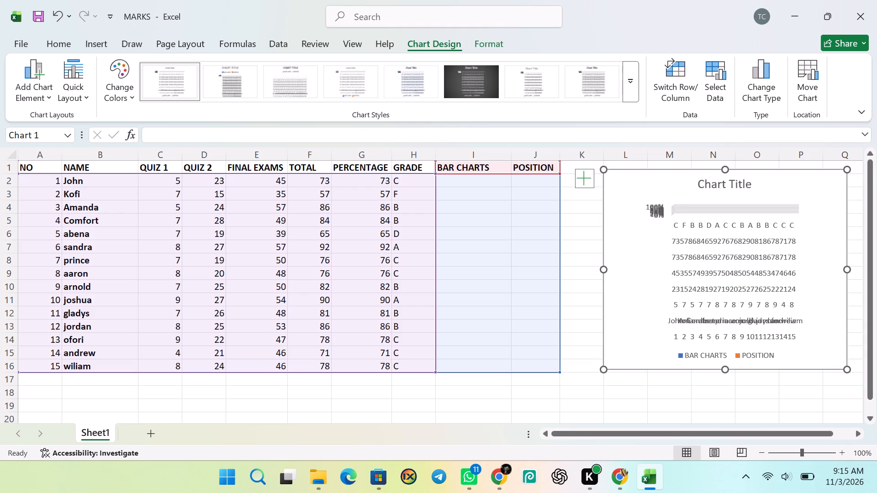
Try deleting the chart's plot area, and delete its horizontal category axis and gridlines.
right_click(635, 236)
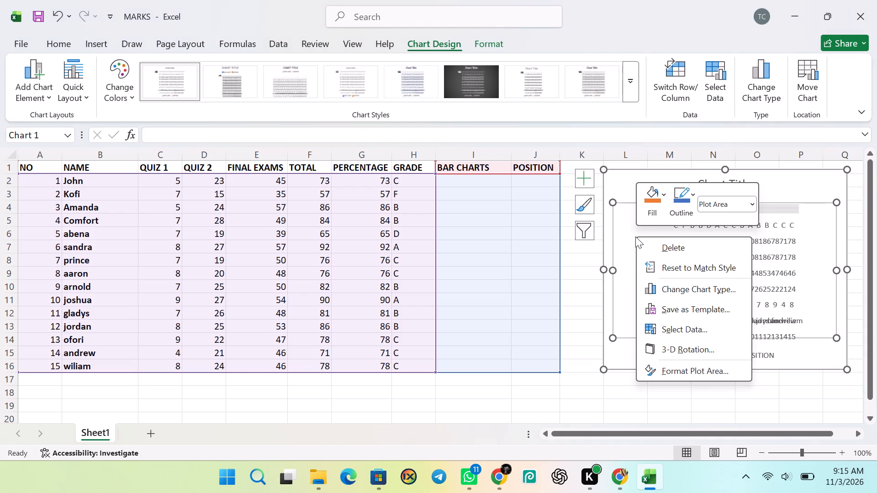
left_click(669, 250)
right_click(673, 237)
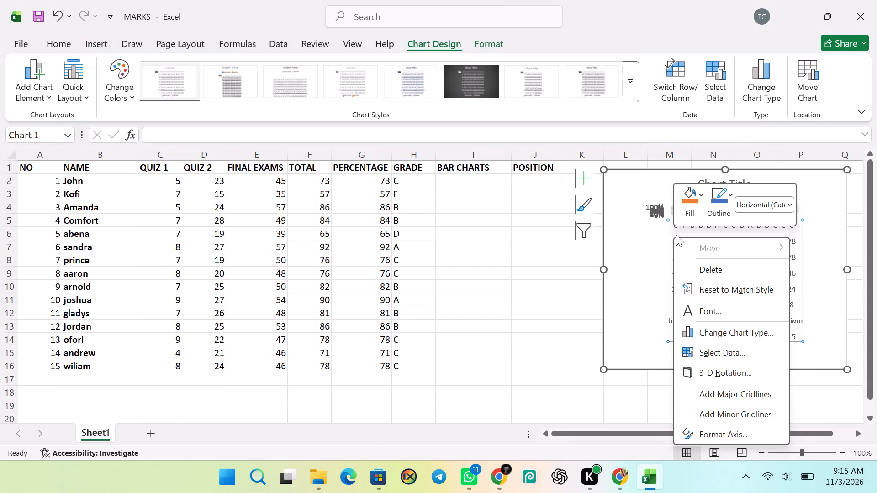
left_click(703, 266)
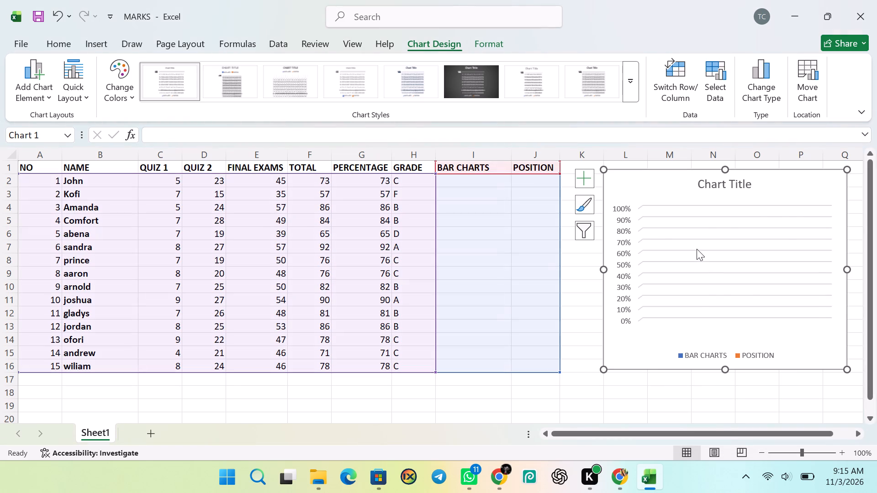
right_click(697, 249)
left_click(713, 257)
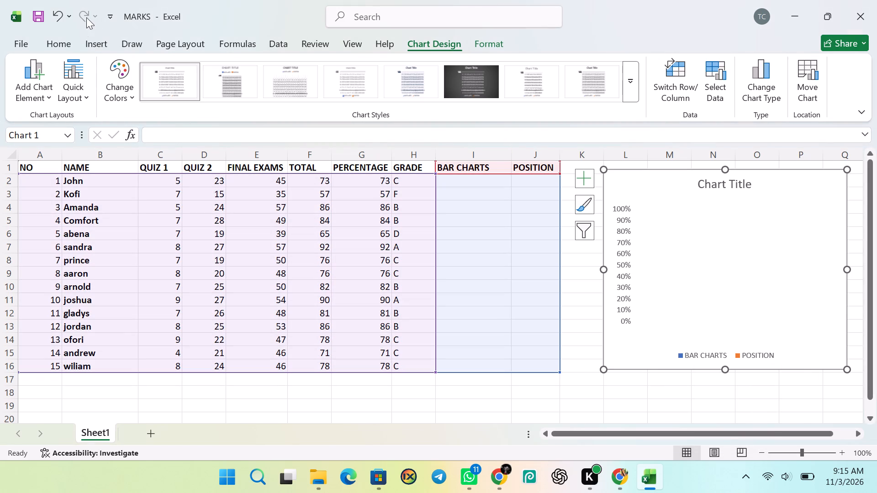
Cut the whole chart out of the sheet.
left_click(84, 42)
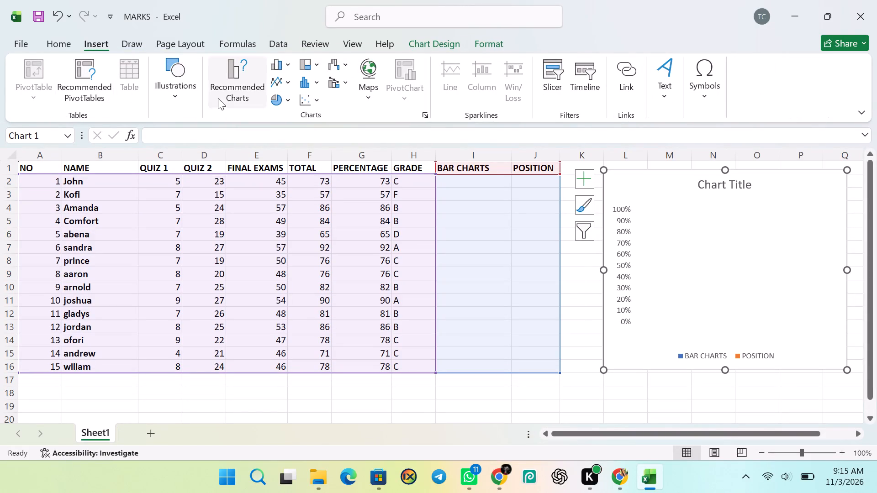
left_click(59, 47)
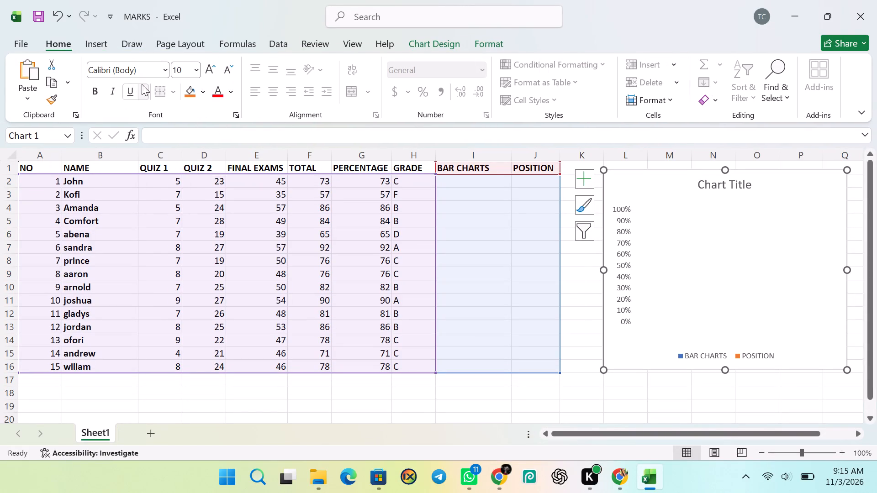
left_click(48, 68)
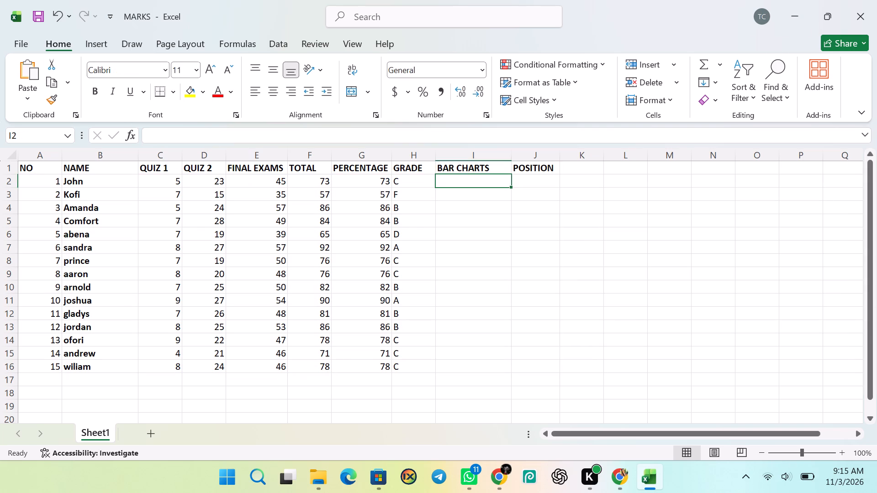
Delete the entire BAR CHARTS column, column I, from the score table.
left_click(482, 152)
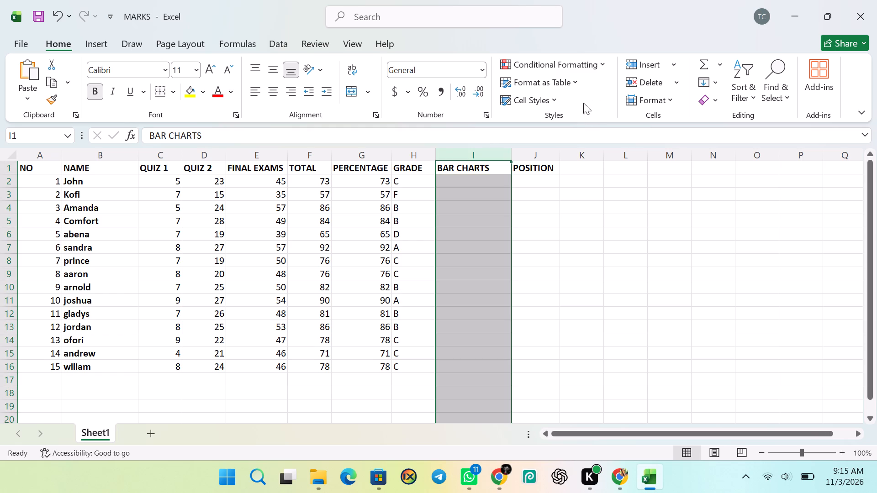
left_click(652, 84)
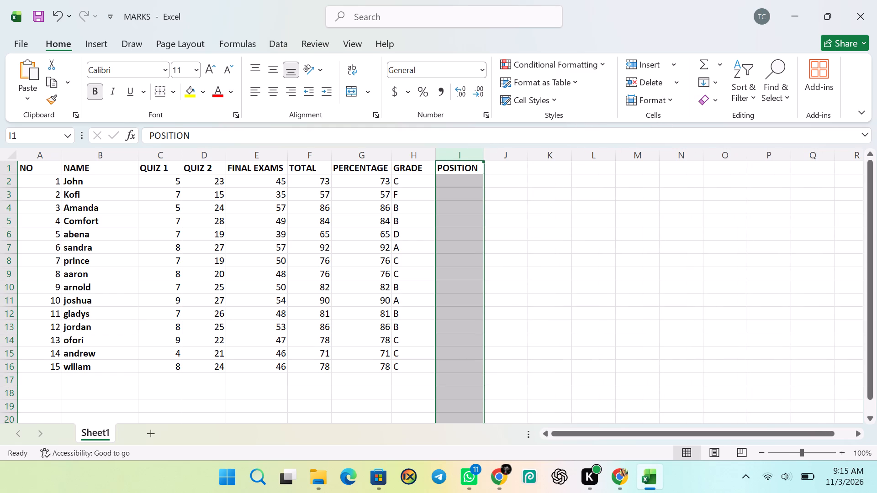
Save the MARKS workbook.
left_click(38, 17)
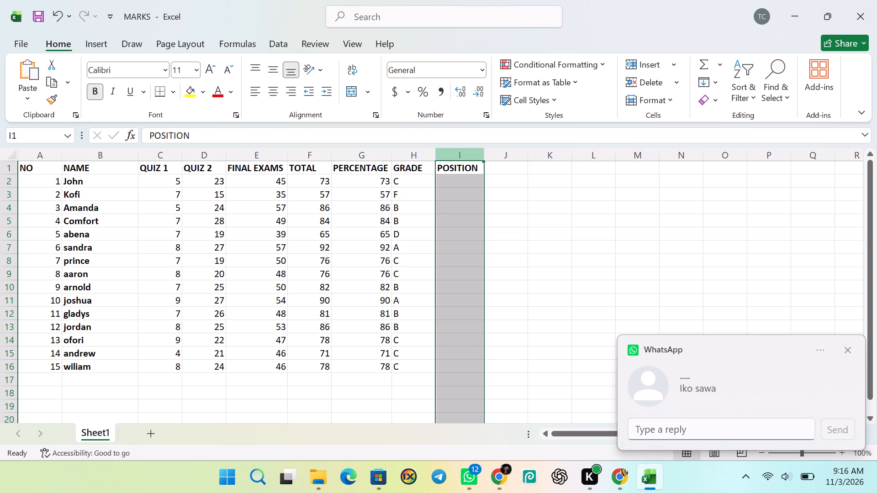
Widen the POSITION column, column I, and save the MARKS workbook.
left_click_drag(482, 159, 508, 162)
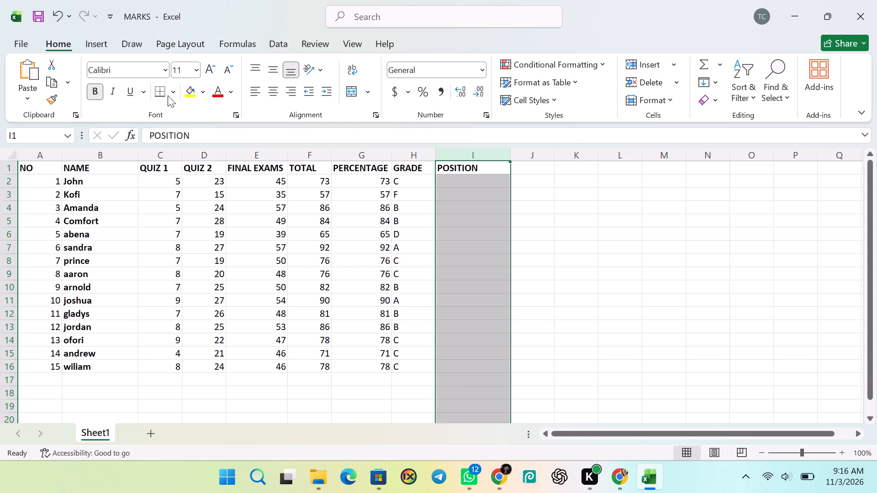
left_click(33, 18)
Enter the formula =RANK(F2:F16,F2,0) in cell I2, John's cell in the POSITION column.
left_click(459, 180)
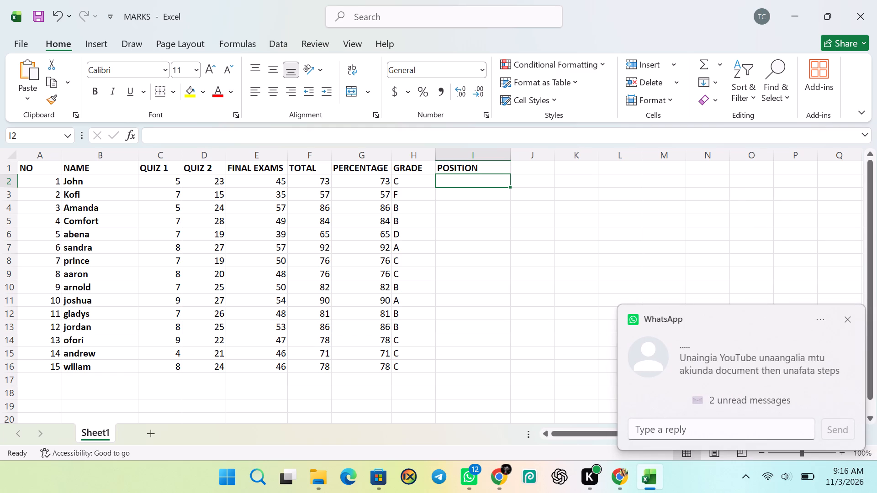
key("equal")
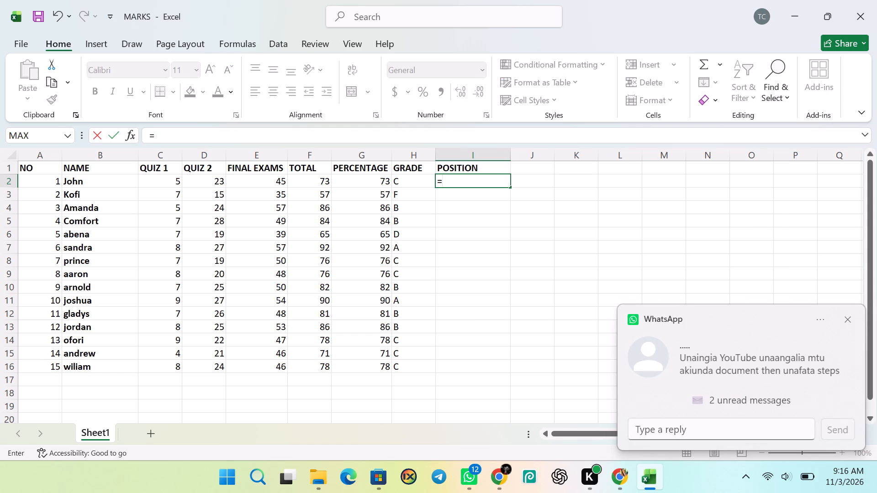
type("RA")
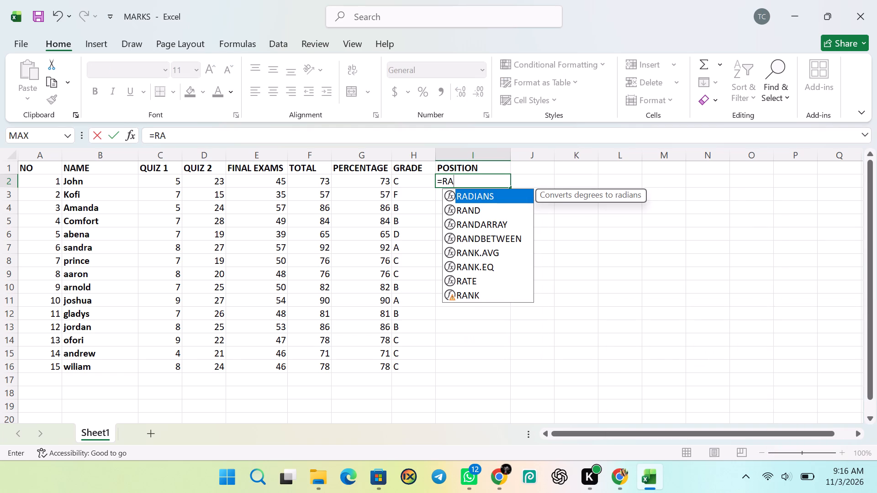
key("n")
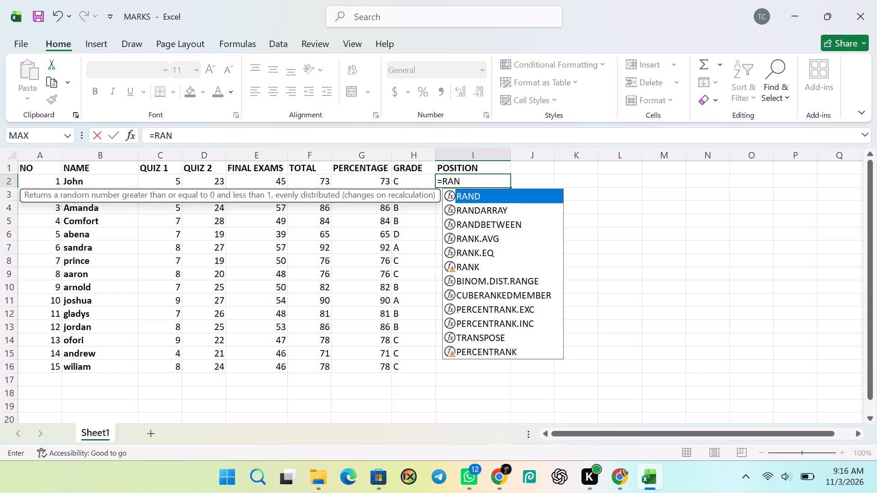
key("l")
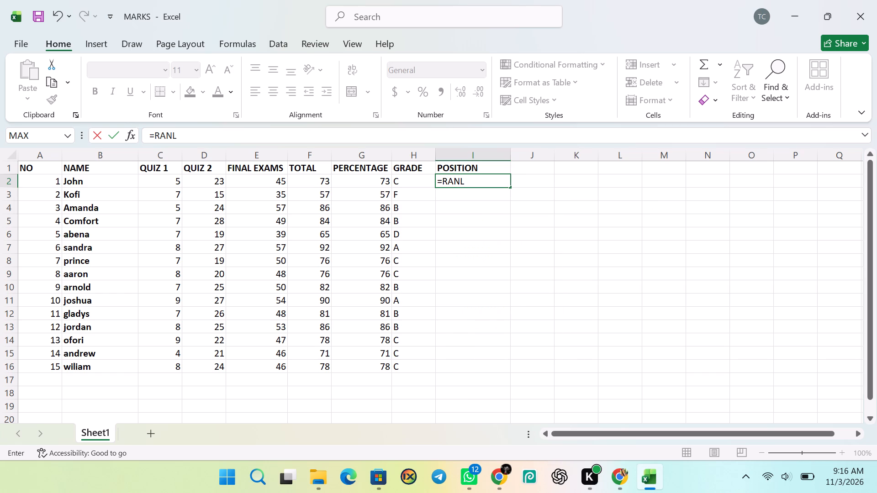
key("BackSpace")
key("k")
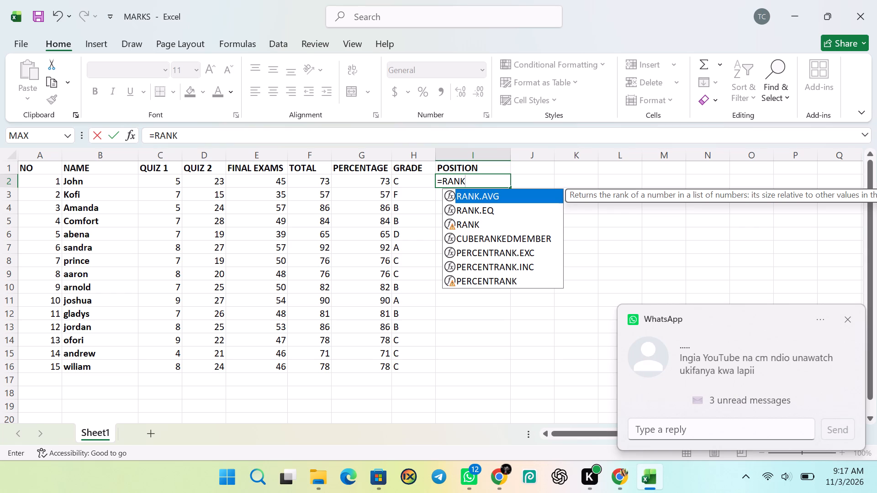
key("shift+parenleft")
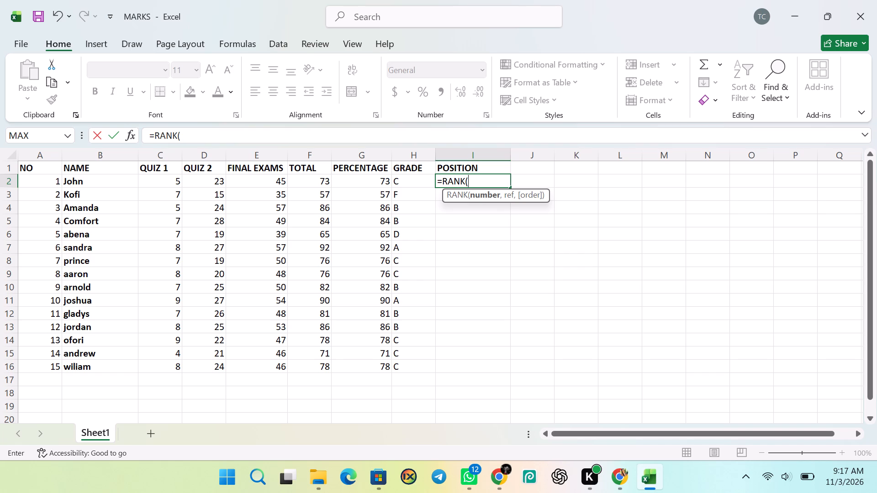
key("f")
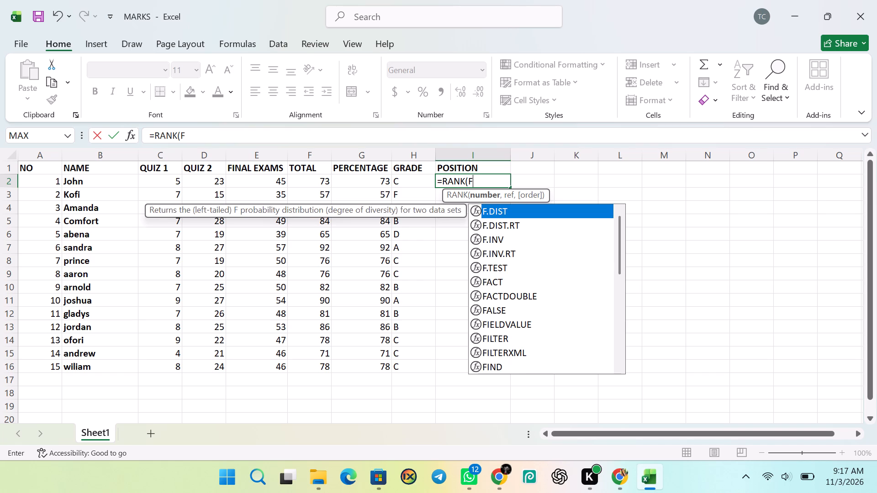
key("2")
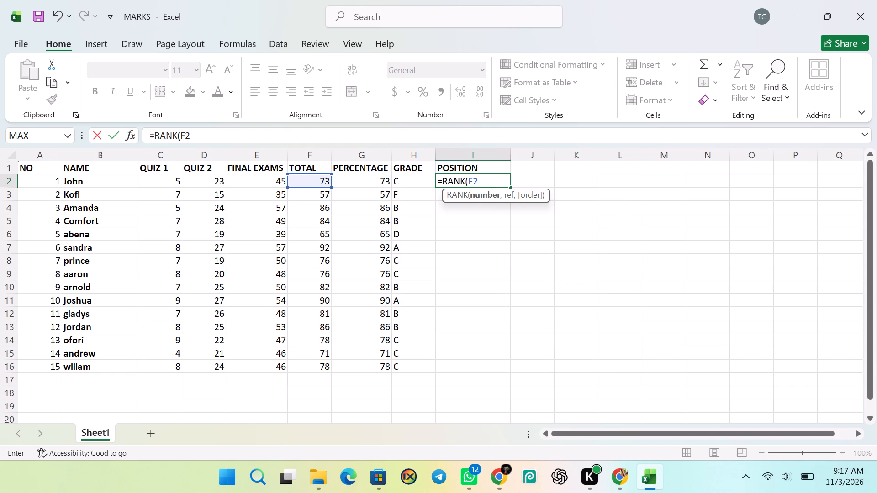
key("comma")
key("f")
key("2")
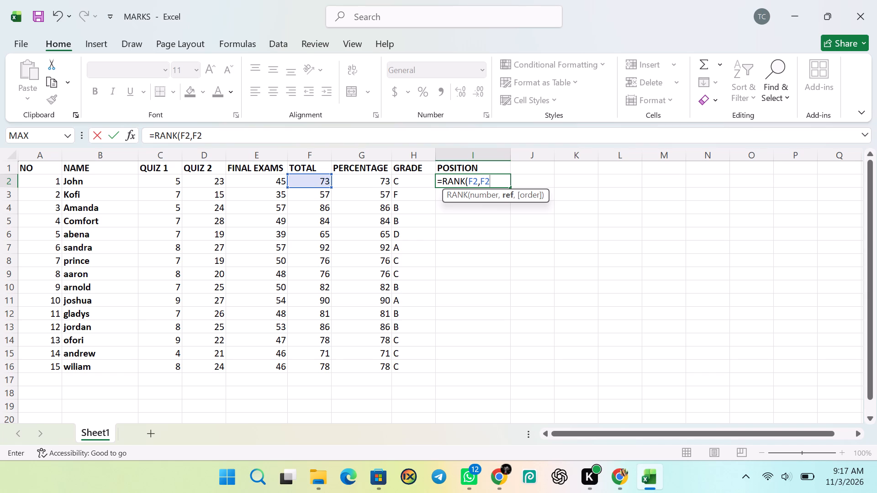
left_click_drag(333, 188, 323, 328)
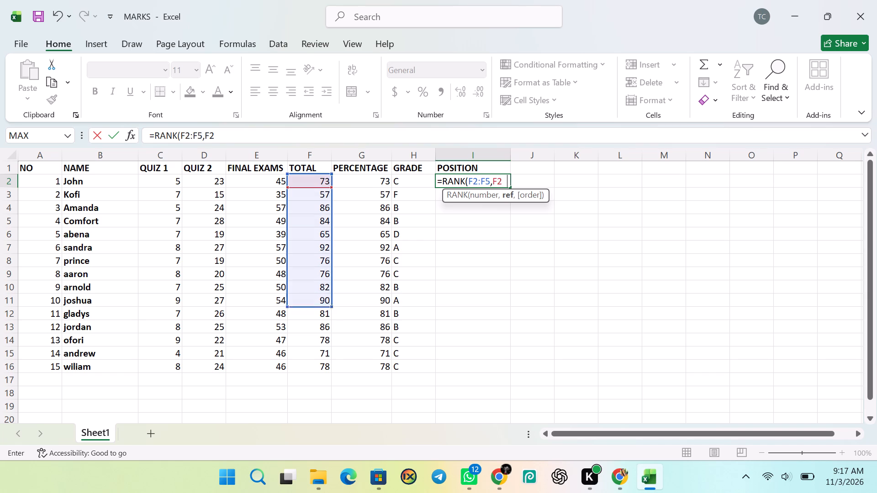
left_click_drag(323, 328, 327, 368)
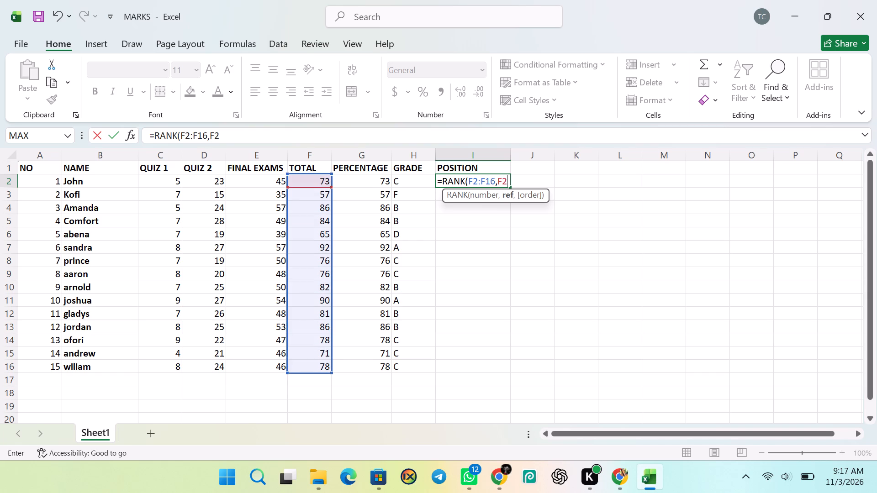
left_click_drag(327, 368, 327, 368)
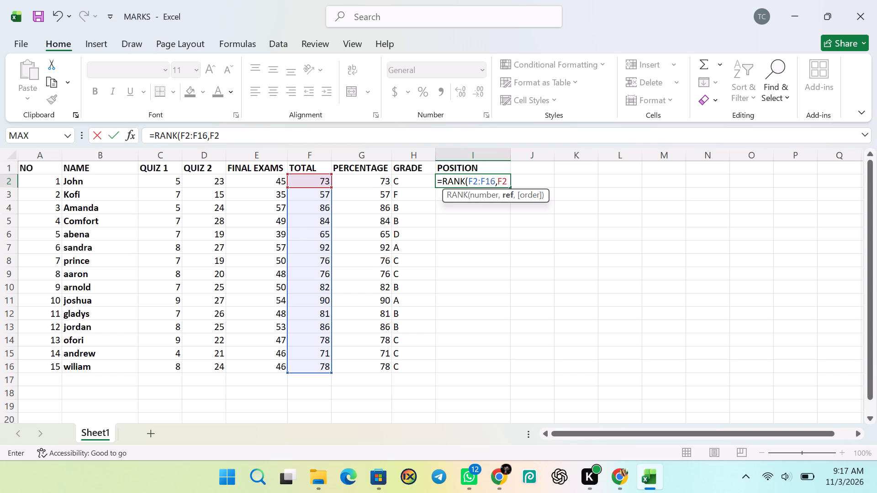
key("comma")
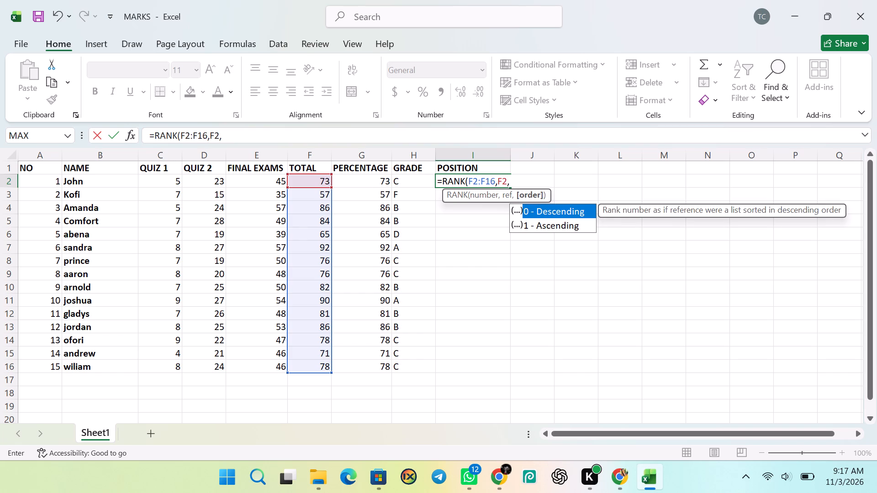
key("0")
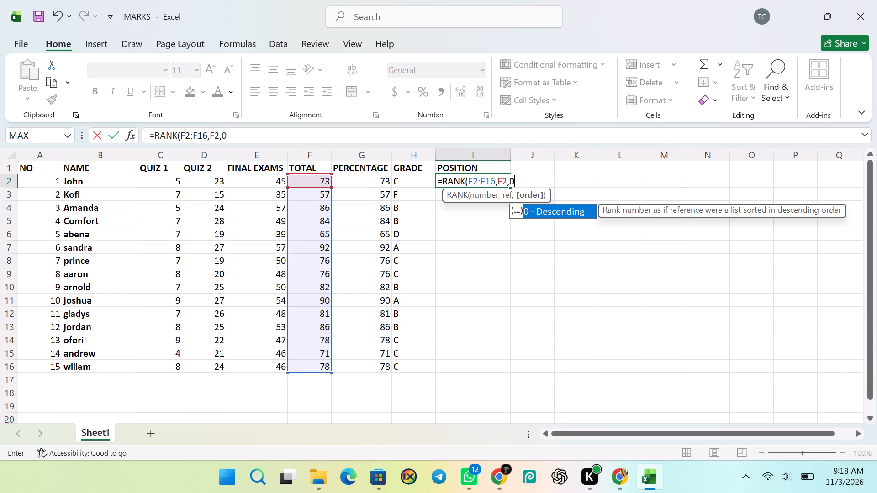
key("shift+parenright")
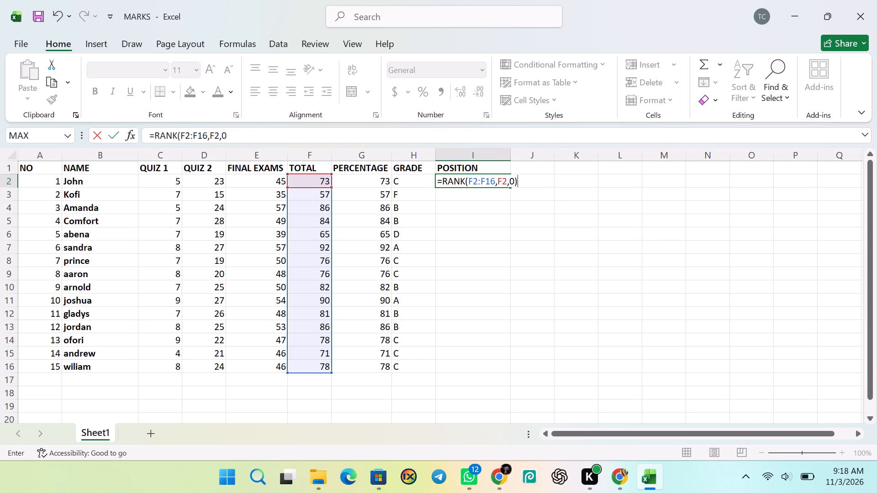
key("Return")
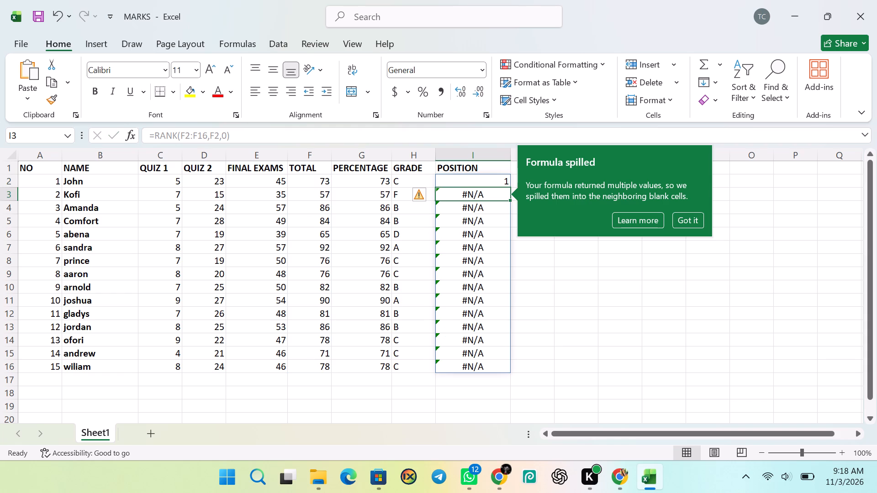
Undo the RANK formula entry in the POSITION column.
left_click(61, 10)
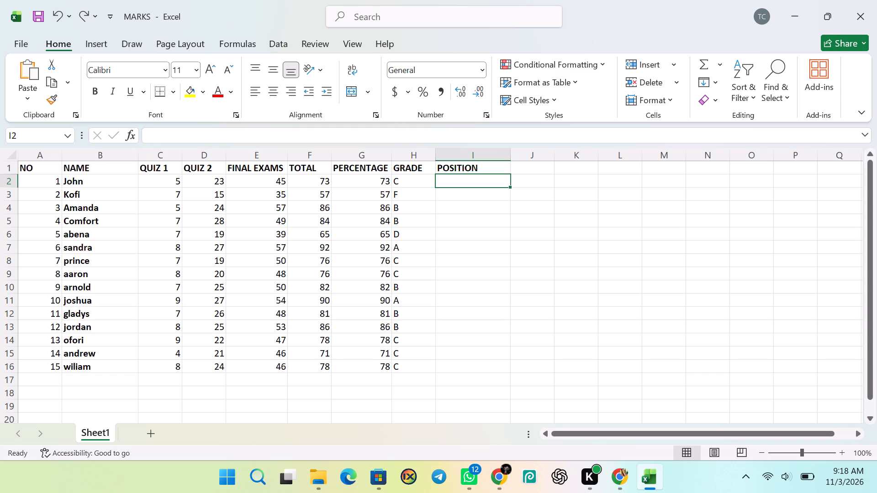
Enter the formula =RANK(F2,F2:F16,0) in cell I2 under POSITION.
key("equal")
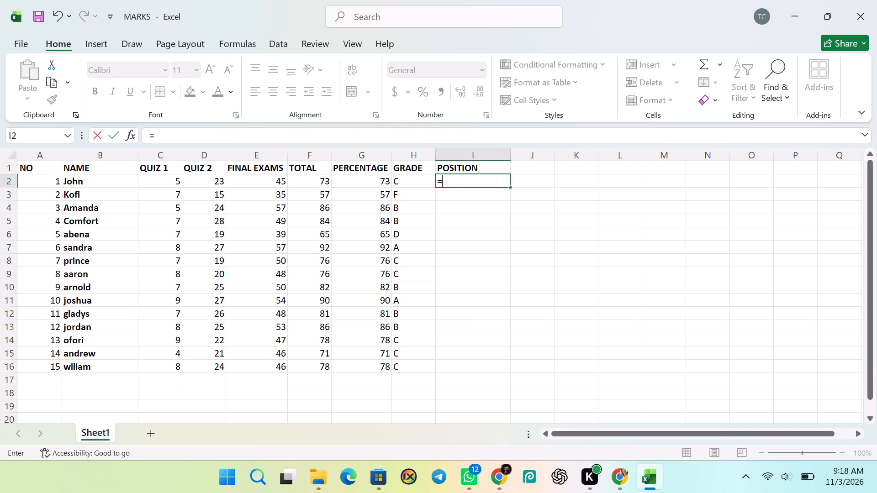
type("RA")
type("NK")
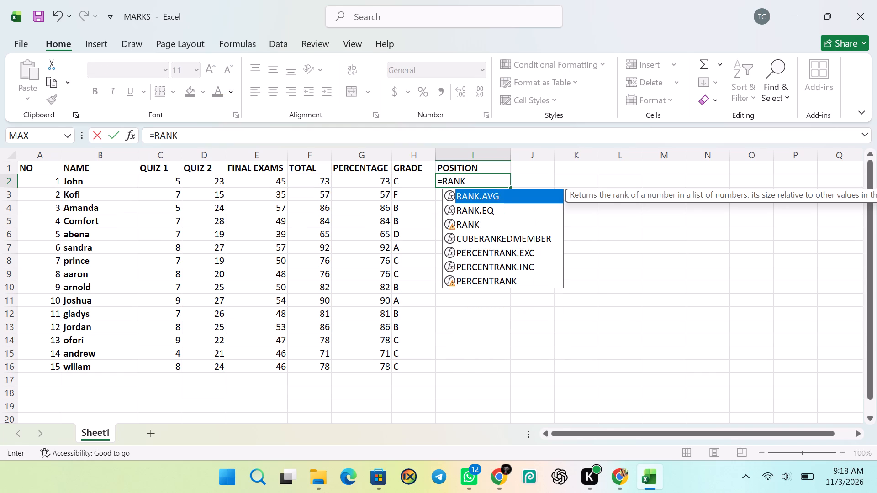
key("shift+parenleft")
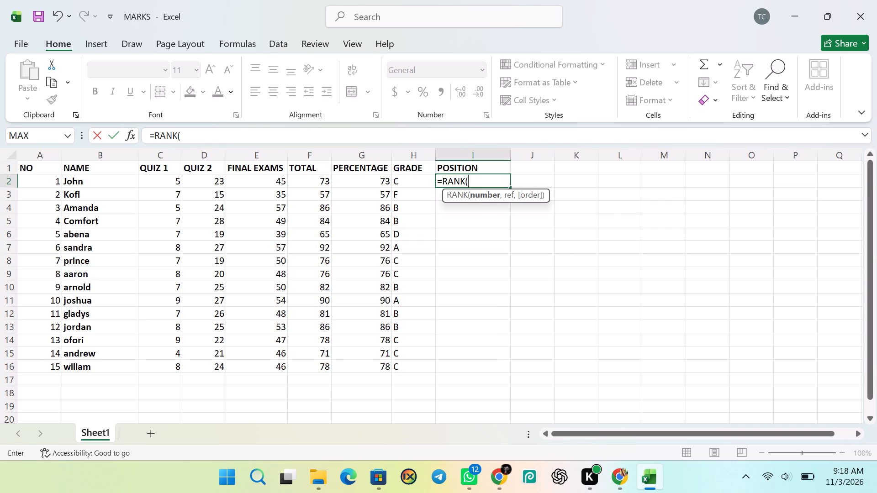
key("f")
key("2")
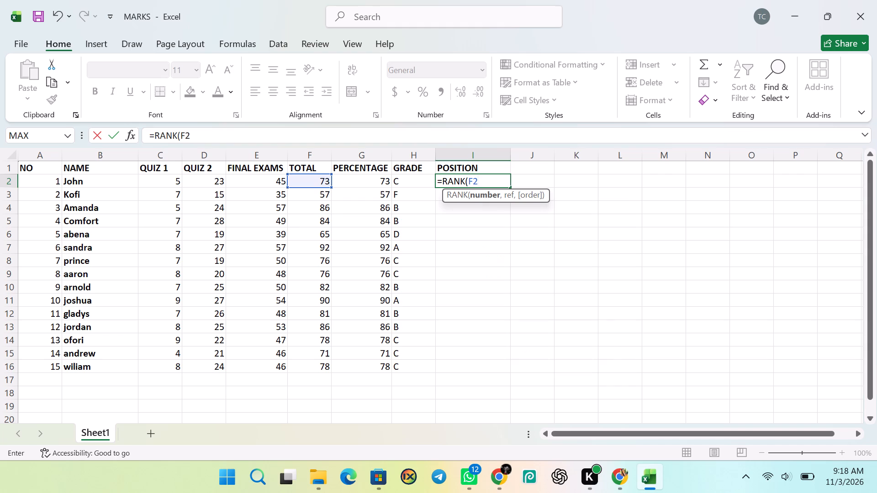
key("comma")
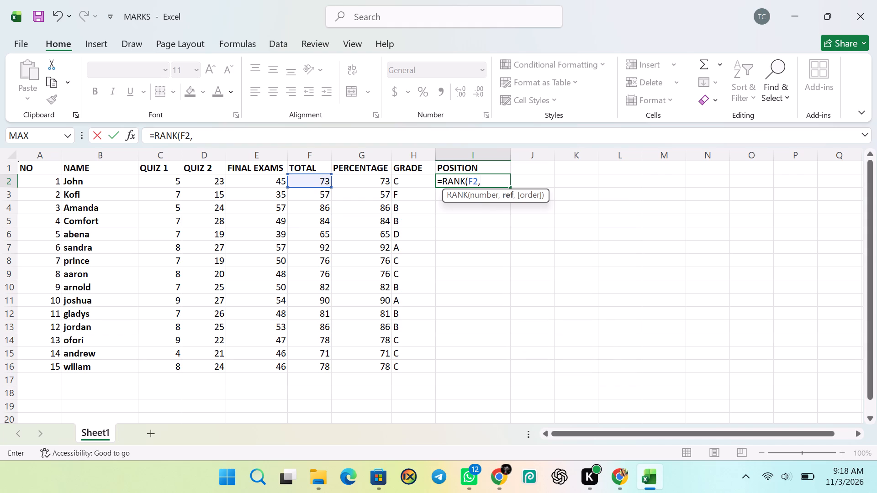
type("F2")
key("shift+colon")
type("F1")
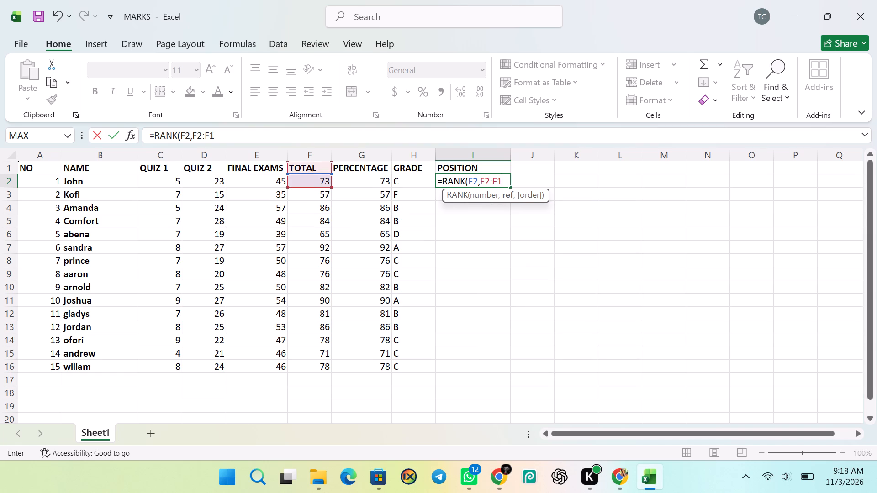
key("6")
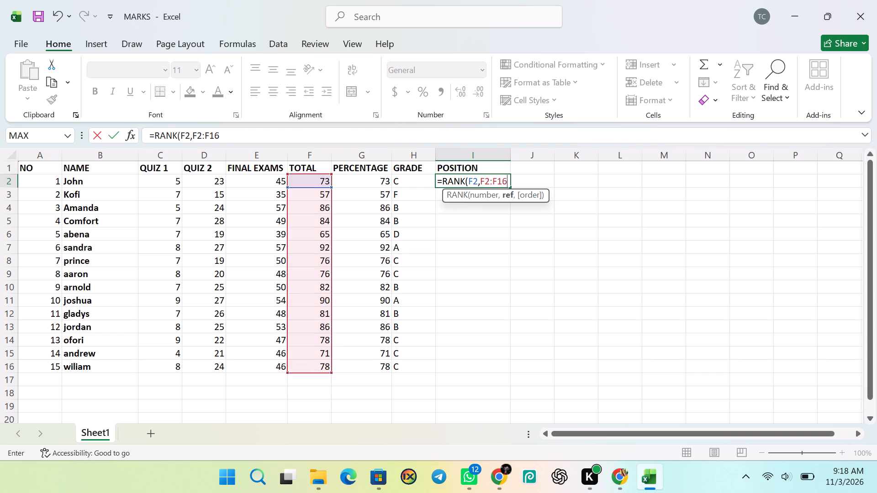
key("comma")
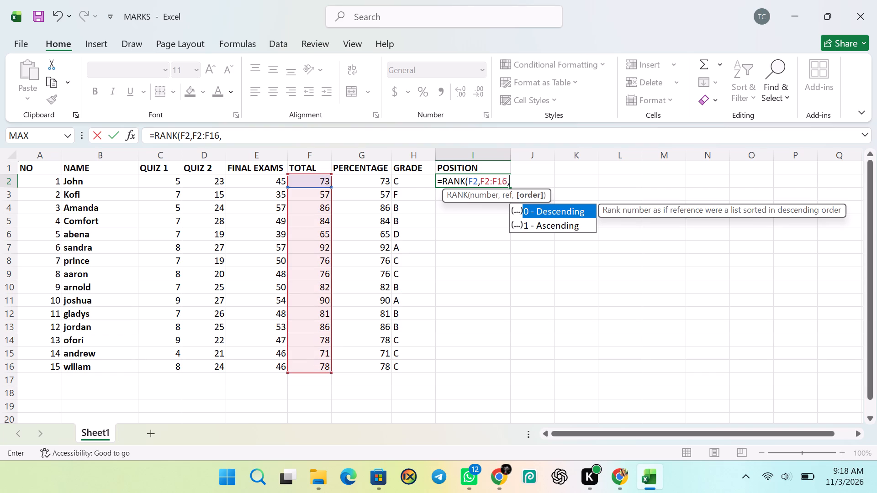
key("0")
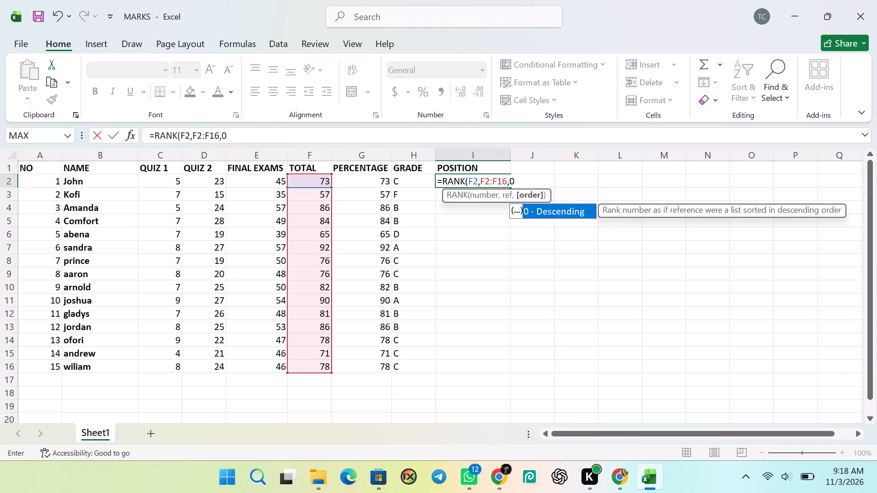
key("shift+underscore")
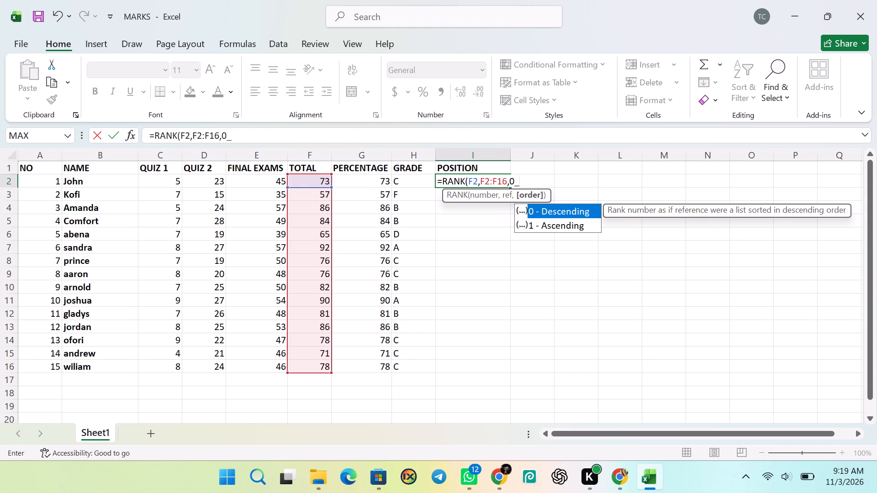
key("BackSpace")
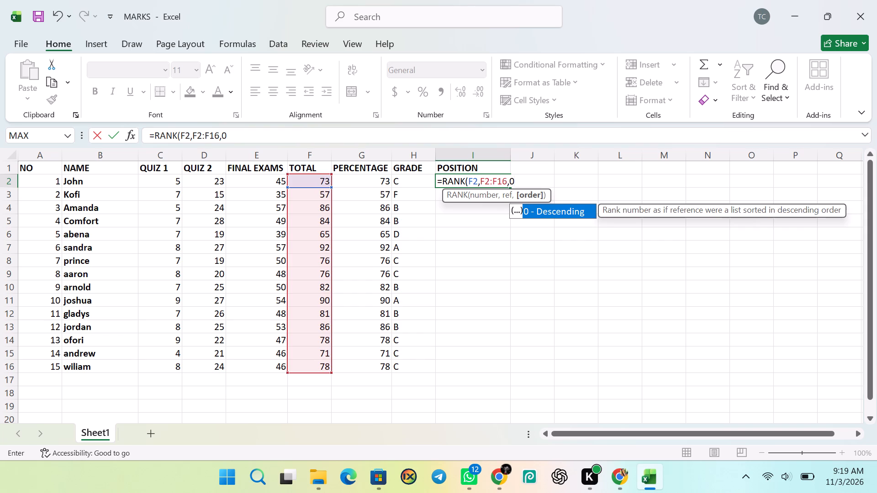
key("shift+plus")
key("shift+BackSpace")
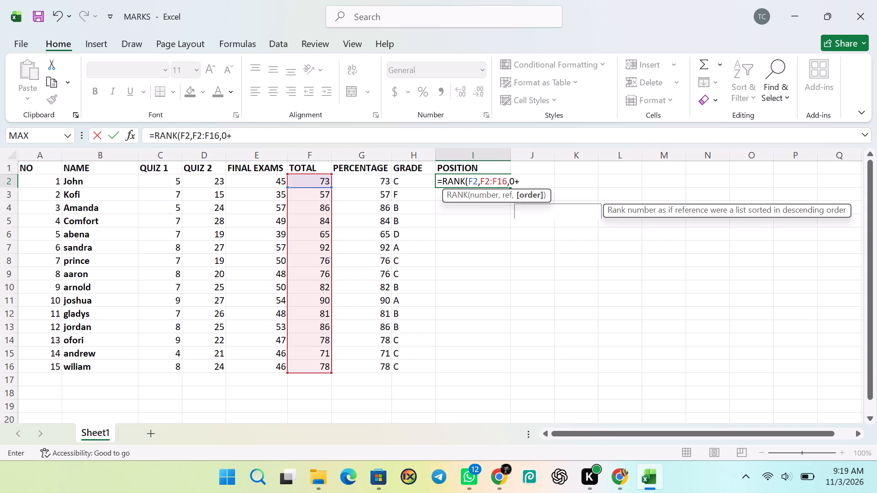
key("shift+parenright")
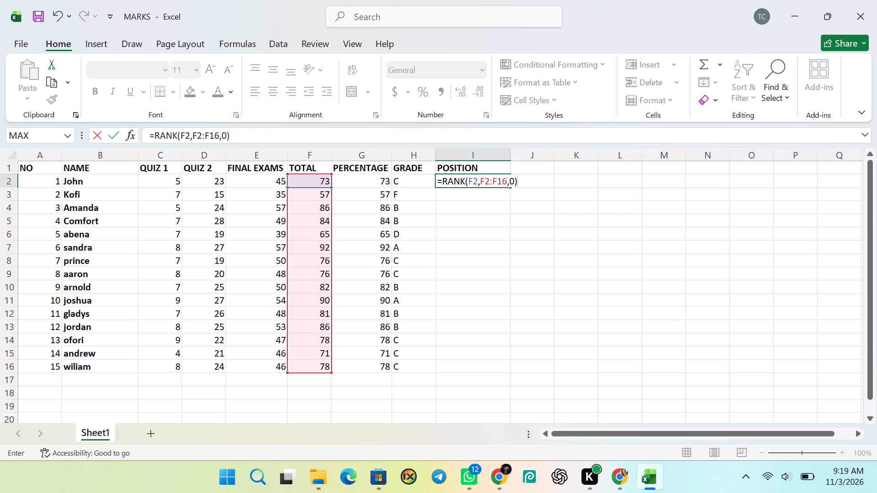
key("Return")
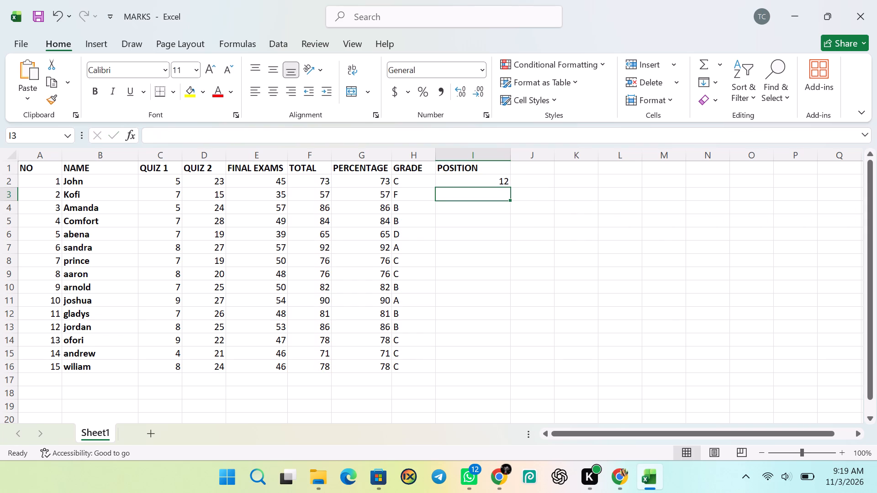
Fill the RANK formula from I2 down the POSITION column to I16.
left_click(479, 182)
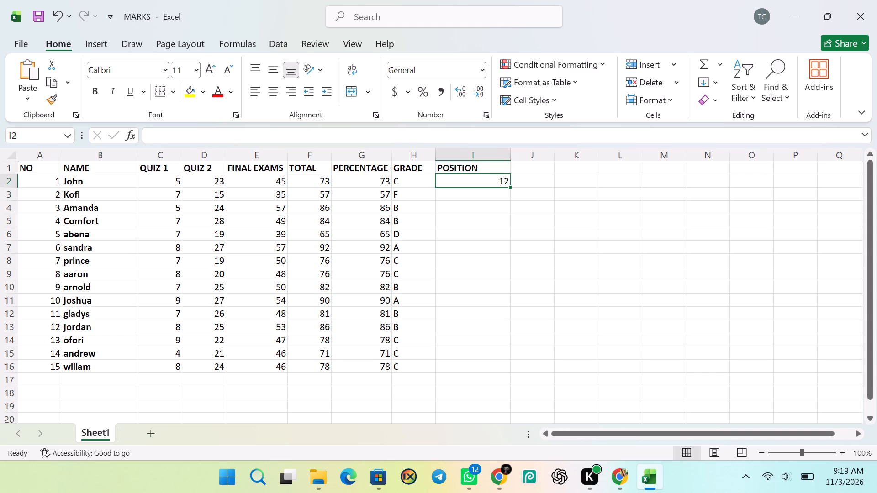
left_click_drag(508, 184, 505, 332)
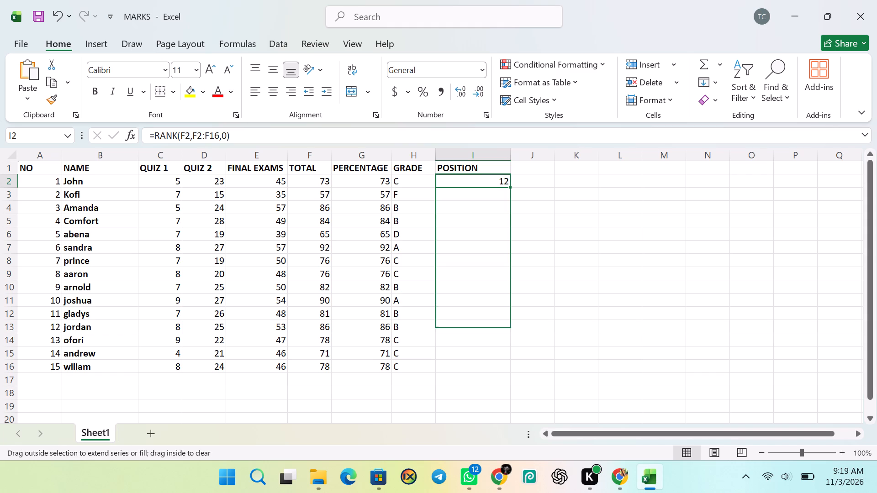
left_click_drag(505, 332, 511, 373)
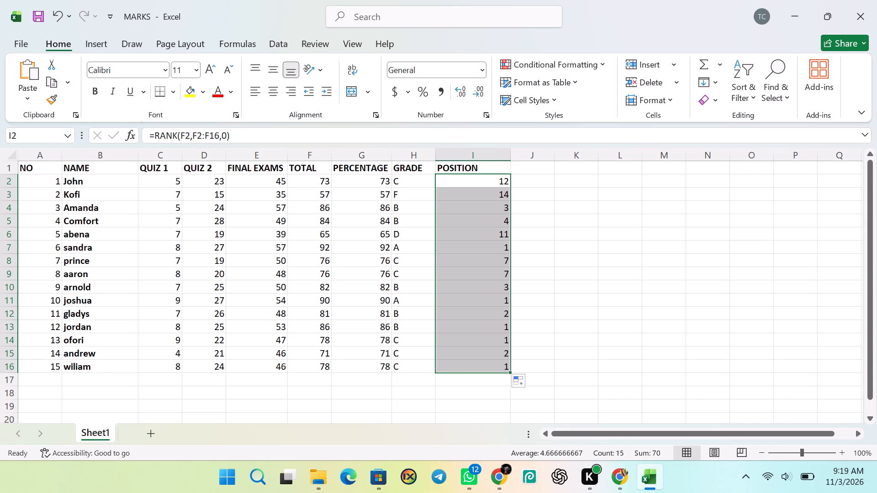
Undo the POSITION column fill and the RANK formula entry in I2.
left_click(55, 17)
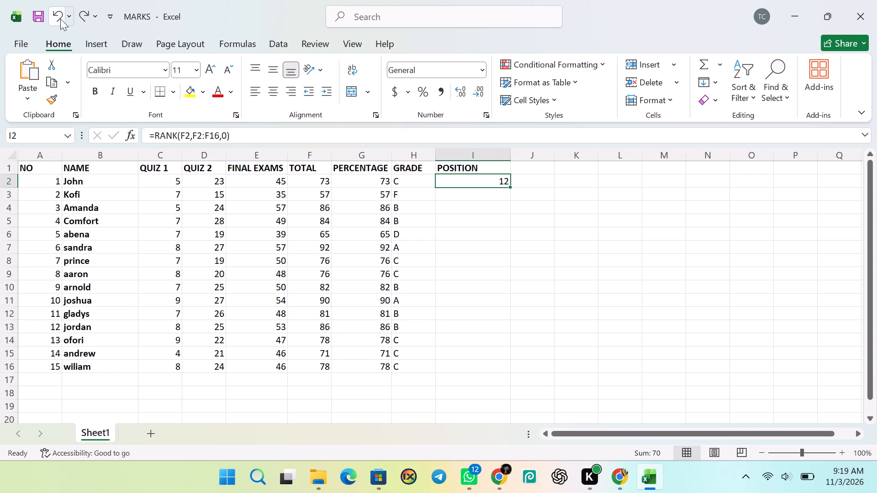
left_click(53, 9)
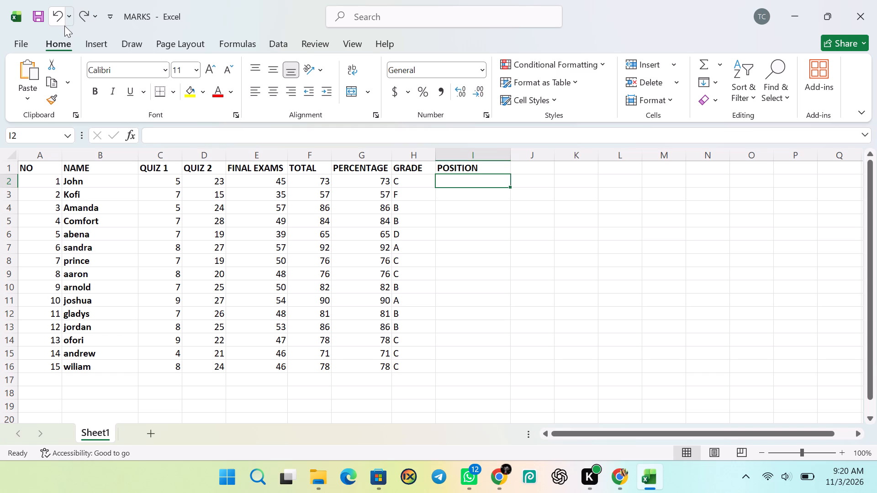
Write the formula =RANK(F2,F2:F16,0) in cell I2, keeping the cell in editing.
key("equal")
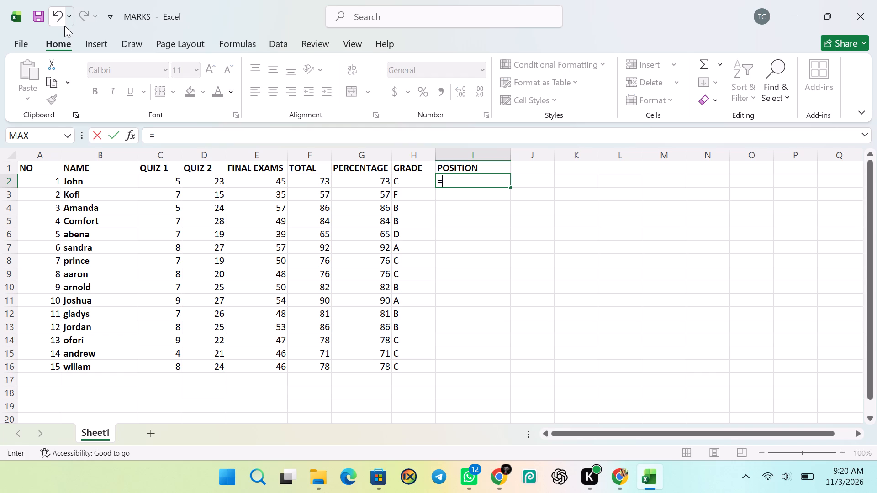
type("RANK")
key("shift+parenleft")
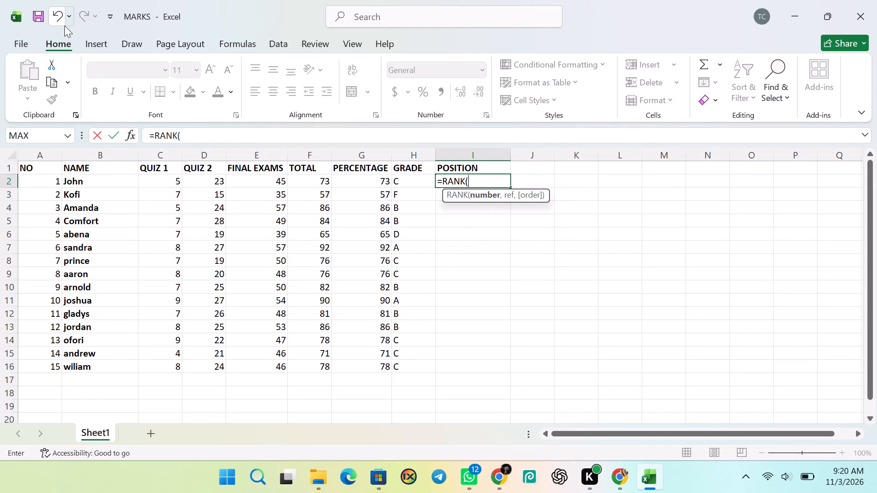
type("F2")
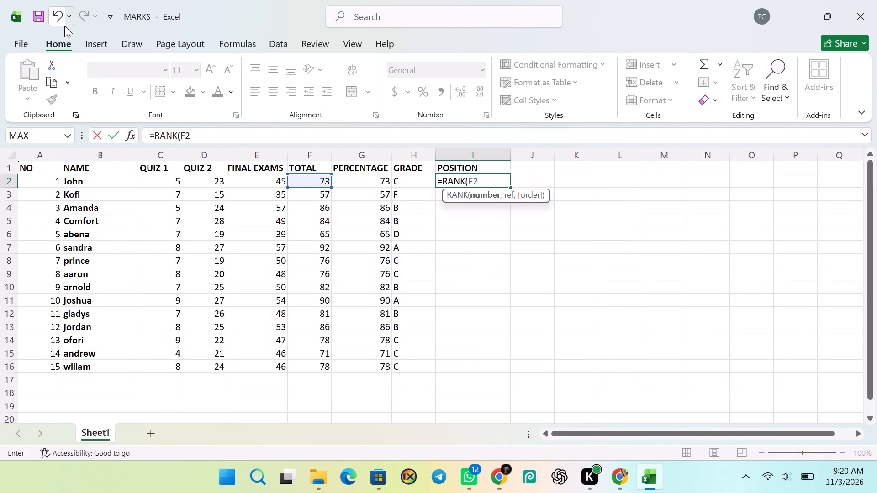
key("comma")
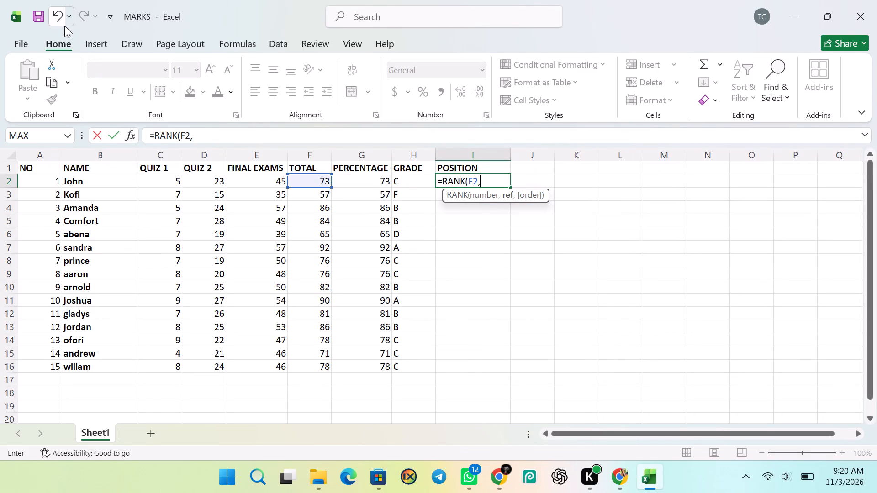
key("f")
key("2")
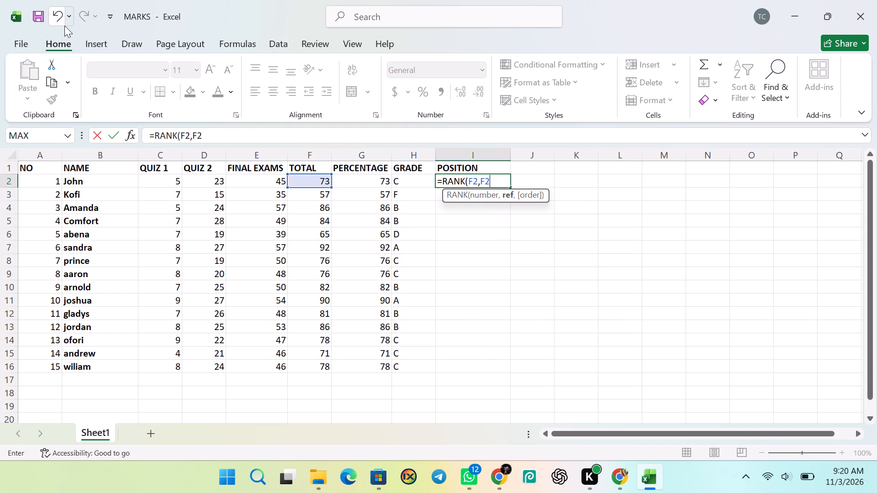
key("shift+colon")
key("f")
type("16")
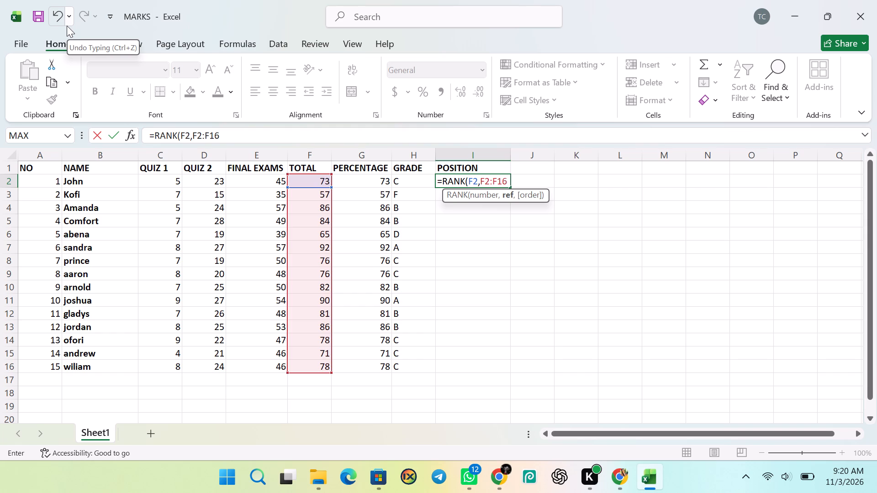
key("shift+parenright")
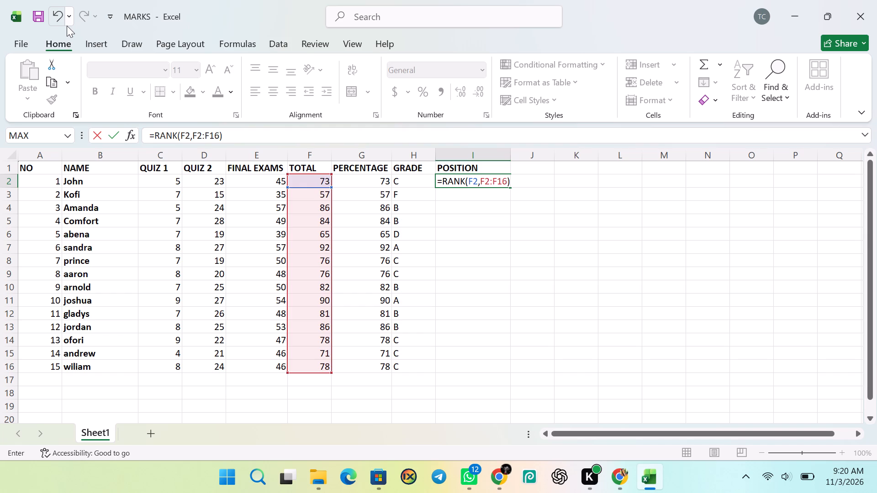
key("BackSpace")
type(",0")
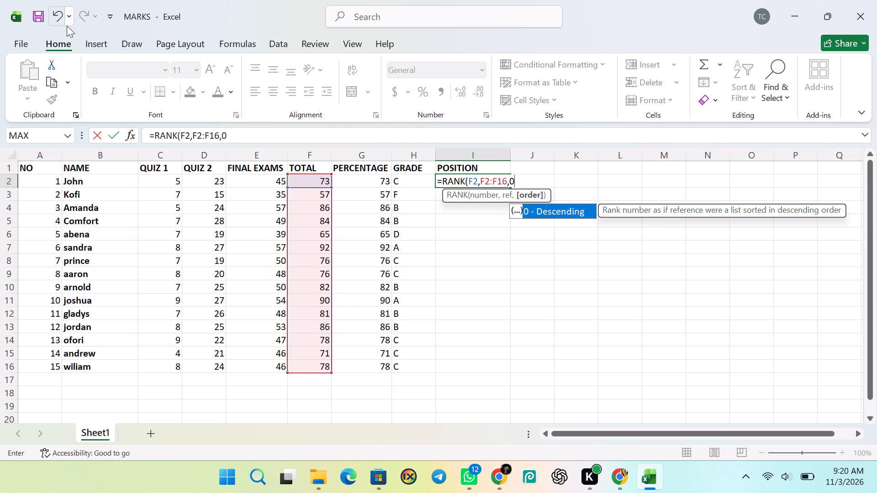
key("shift+braceright")
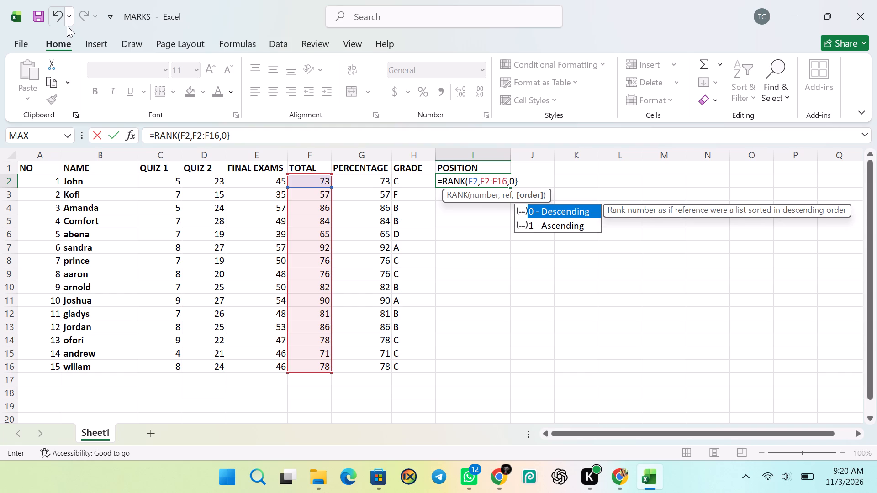
key("BackSpace")
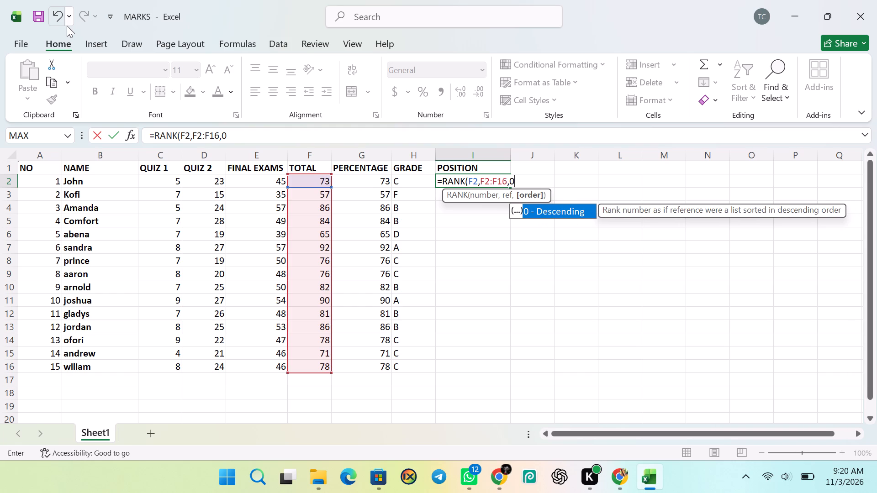
key("shift+parenright")
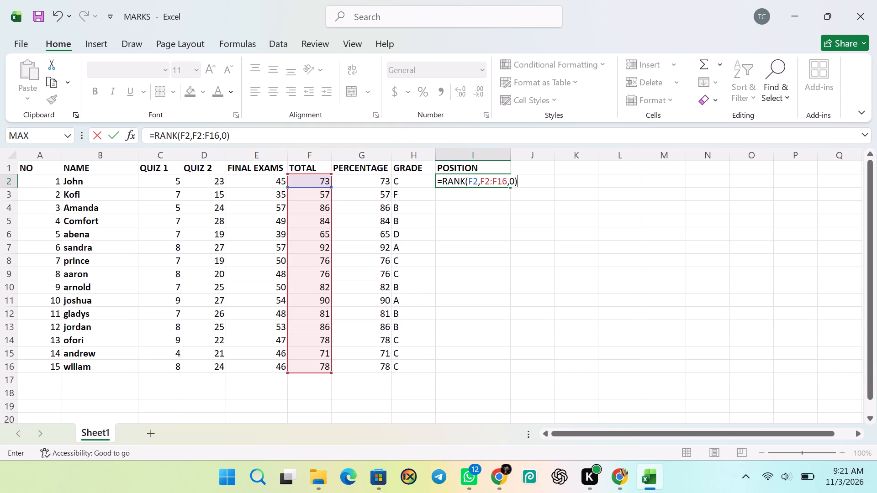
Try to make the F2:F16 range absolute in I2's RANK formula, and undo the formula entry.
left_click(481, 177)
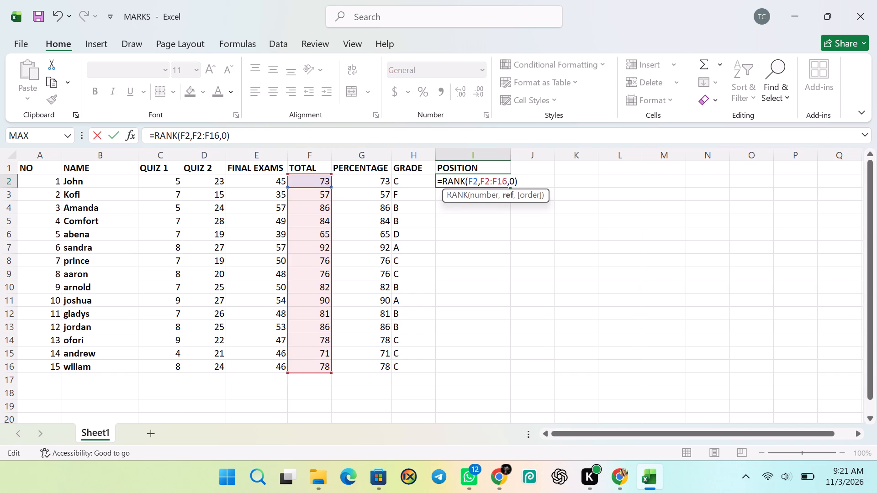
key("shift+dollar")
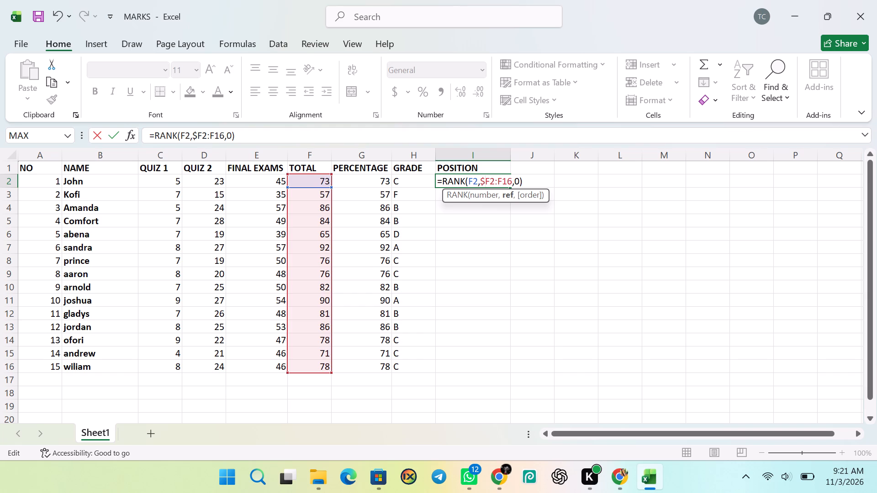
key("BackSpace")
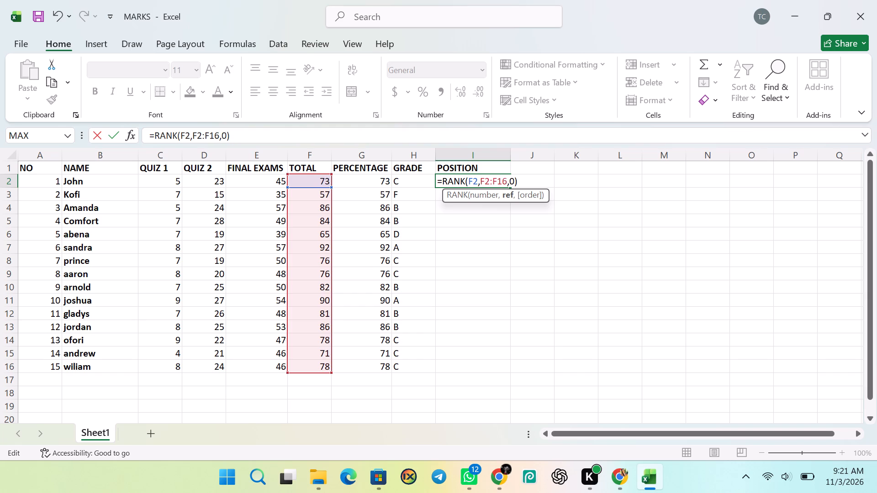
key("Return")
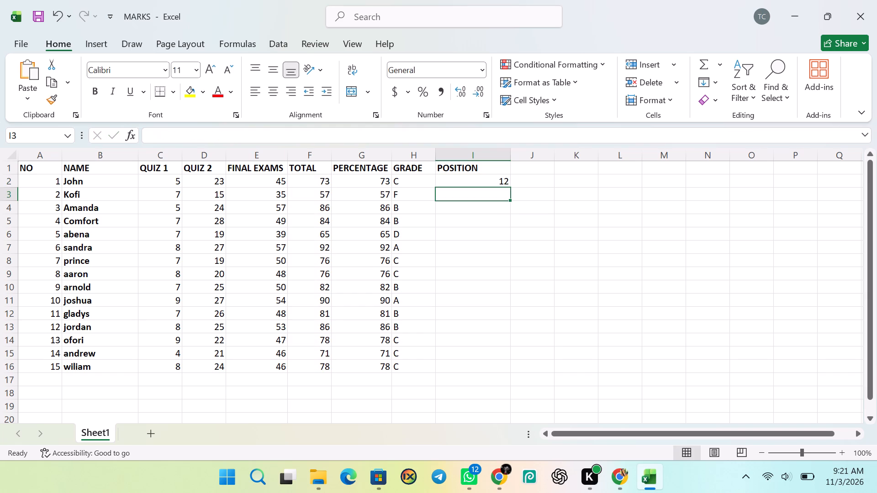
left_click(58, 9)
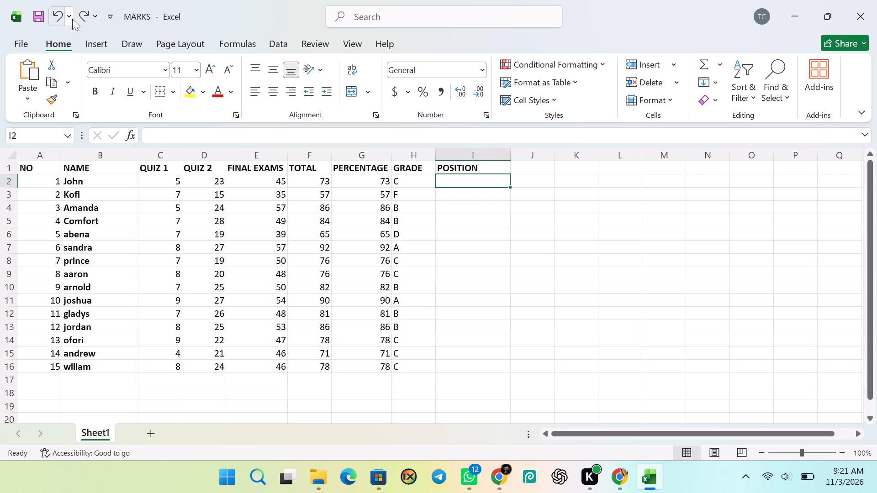
Write the formula =RANK(F2,F2:F16,0) in cell I2 under POSITION, keeping the cell in editing.
key("equal")
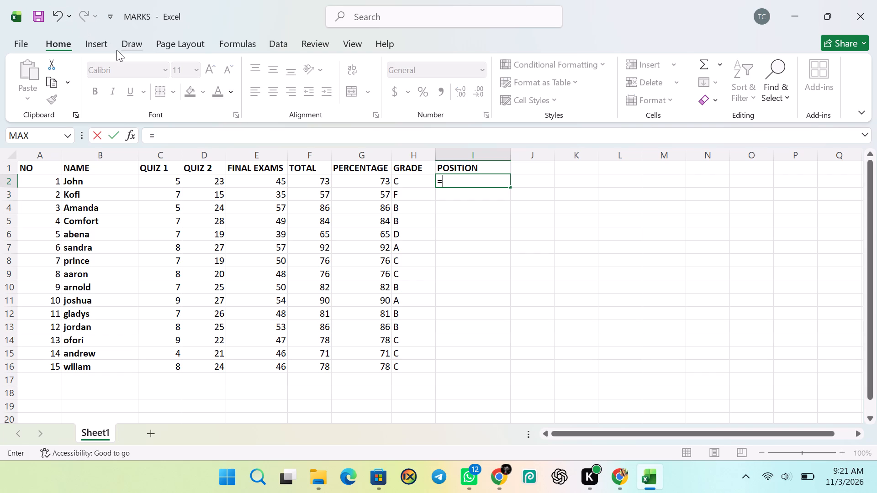
type("RANK")
key("shift+parenleft")
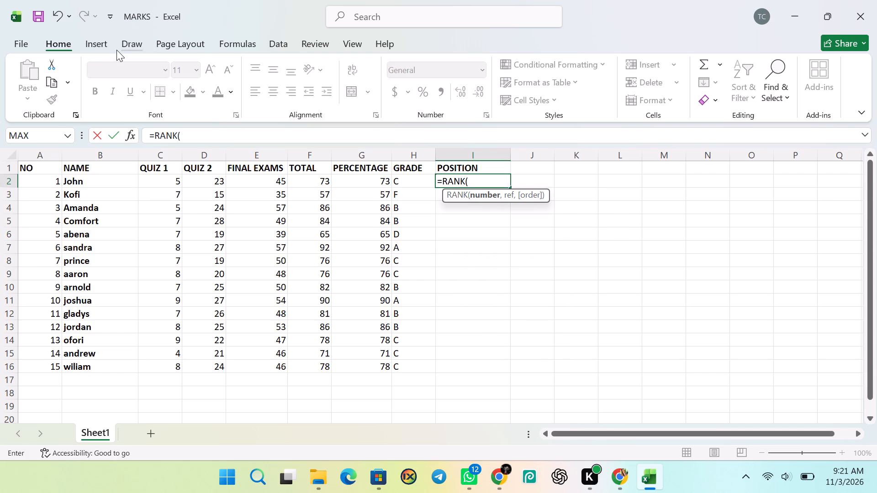
key("f")
type("2,")
type("F2")
key("shift+quotedbl")
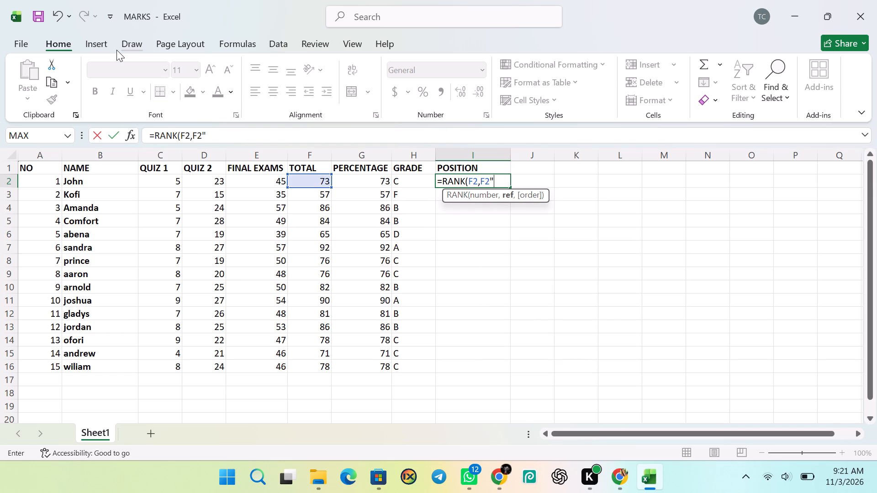
key("shift+BackSpace")
key("shift+colon")
type("F16")
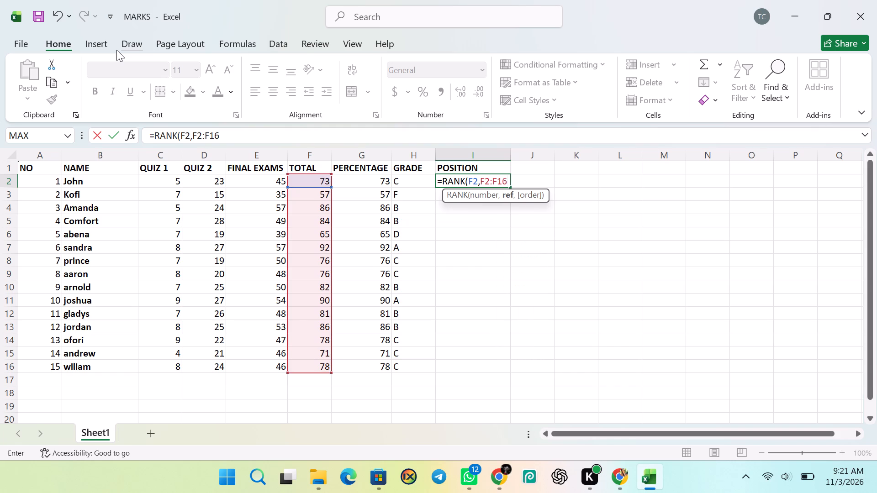
type(",0")
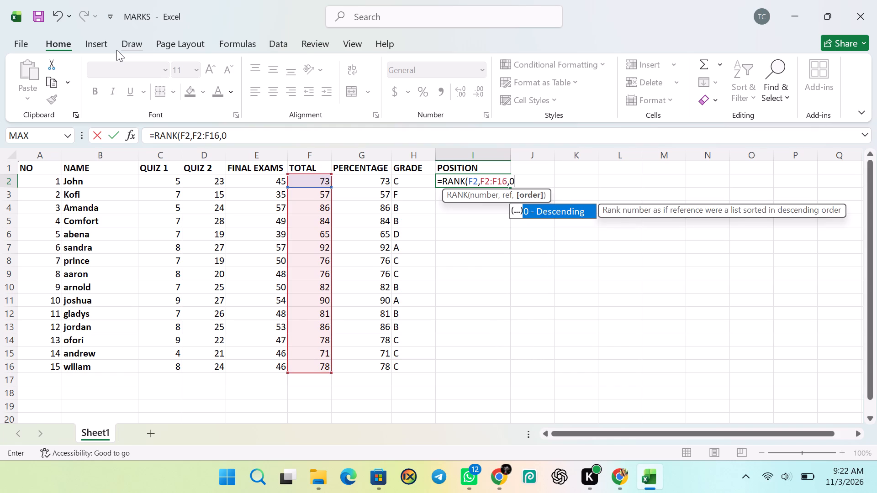
key("shift+parenright")
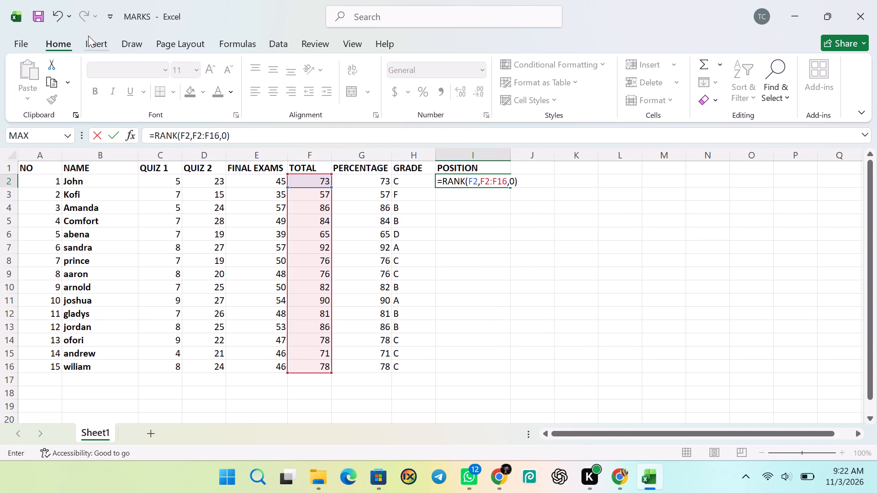
Make the range in I2's formula absolute so it reads =RANK(F2,$F$2:$F$16,0), and enter it.
left_click(481, 178)
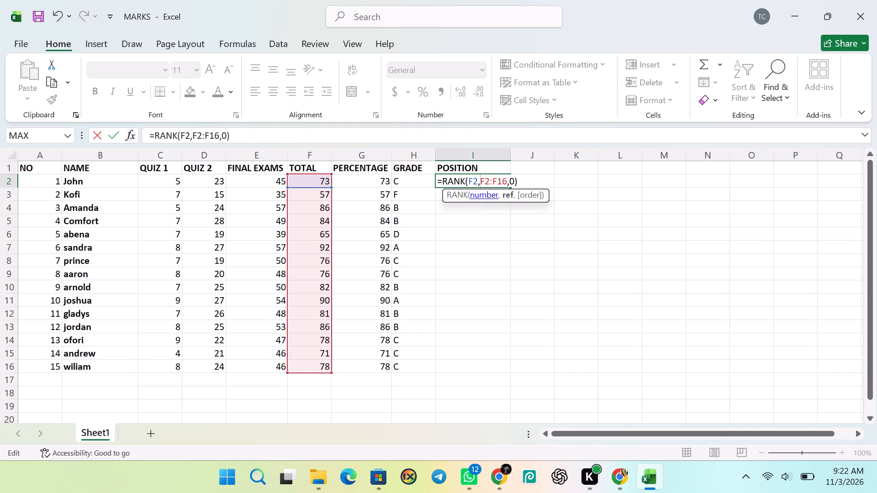
key("shift+dollar")
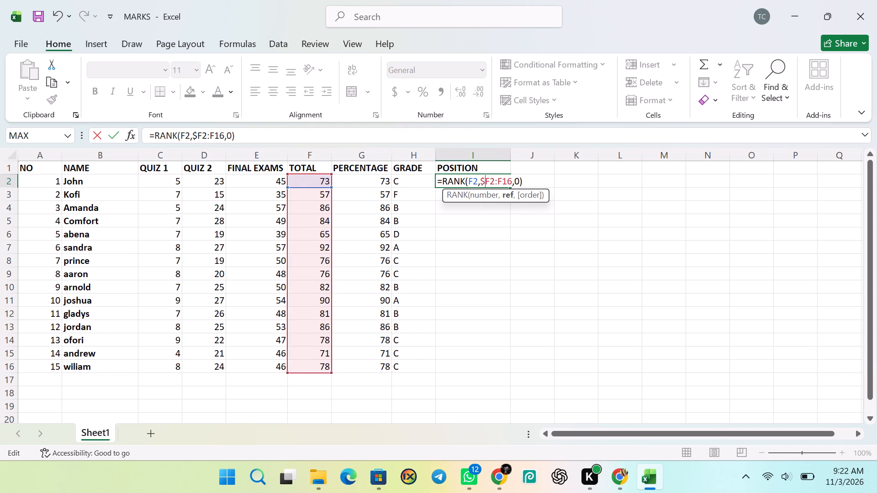
left_click(489, 179, "shift")
left_click(489, 179)
key("shift+dollar")
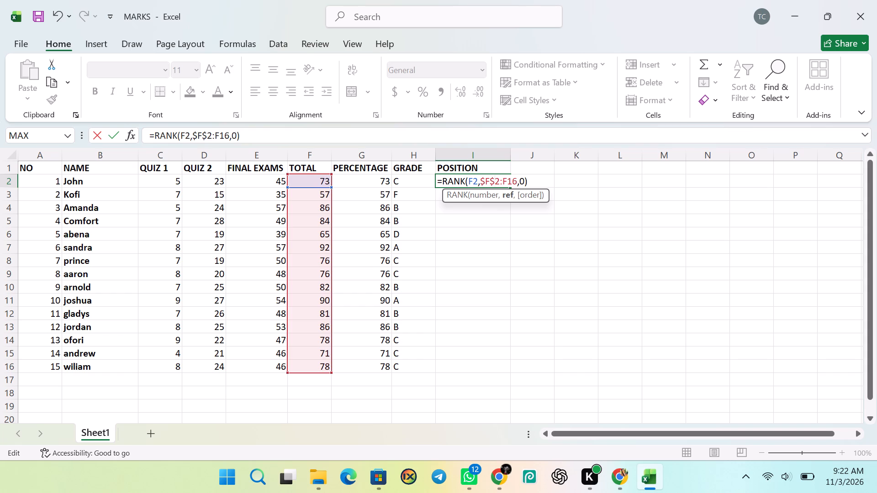
left_click(502, 180)
key("shift+dollar")
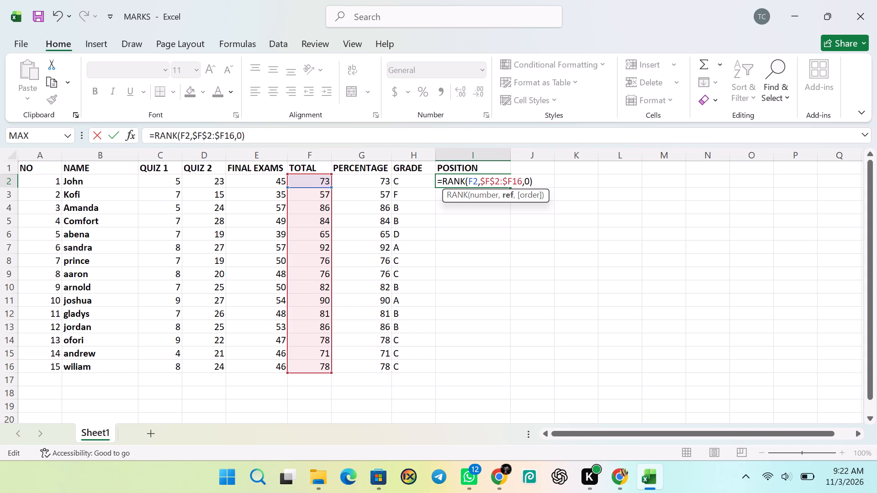
left_click(514, 181, "shift")
left_click(512, 181)
key("shift+dollar")
key("Return")
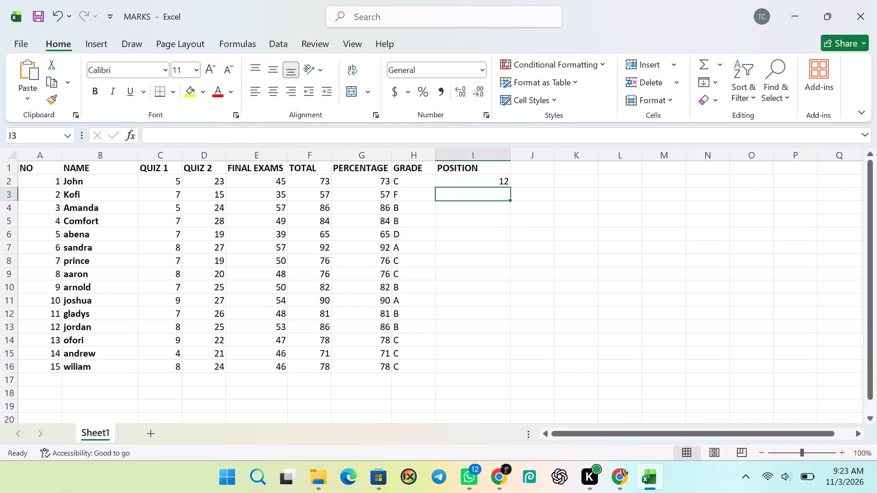
Fill the absolute-range RANK formula from I2 down the POSITION column to I16.
left_click(466, 176)
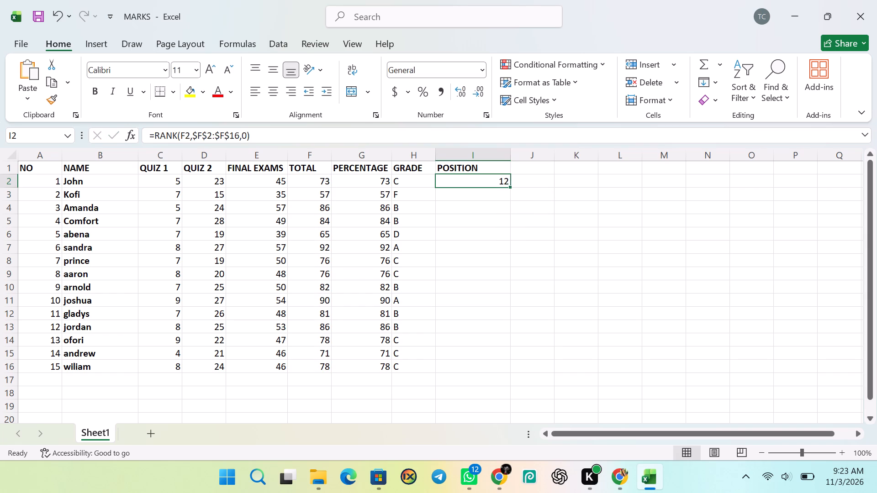
left_click_drag(509, 184, 502, 366)
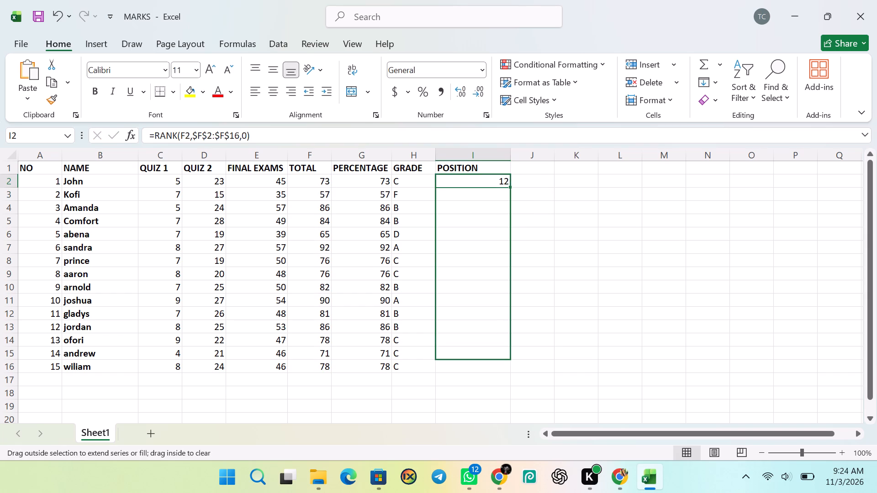
left_click_drag(502, 366, 502, 367)
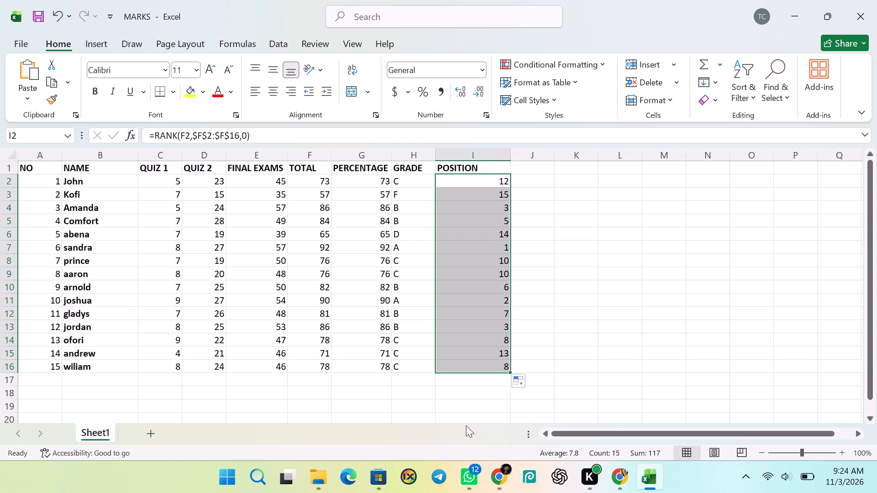
Save the MARKS workbook.
left_click(33, 12)
Set the order argument of the RANK formula in I2 to 1 for ascending ranking.
left_click(246, 136)
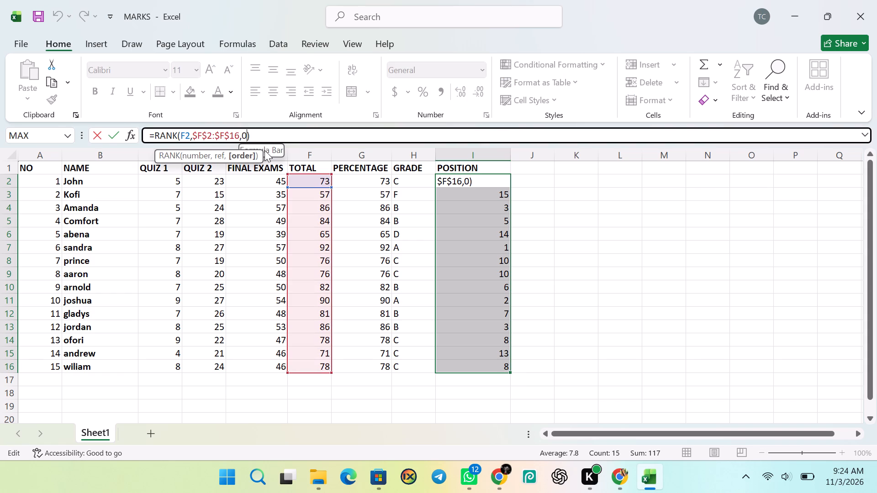
key("BackSpace")
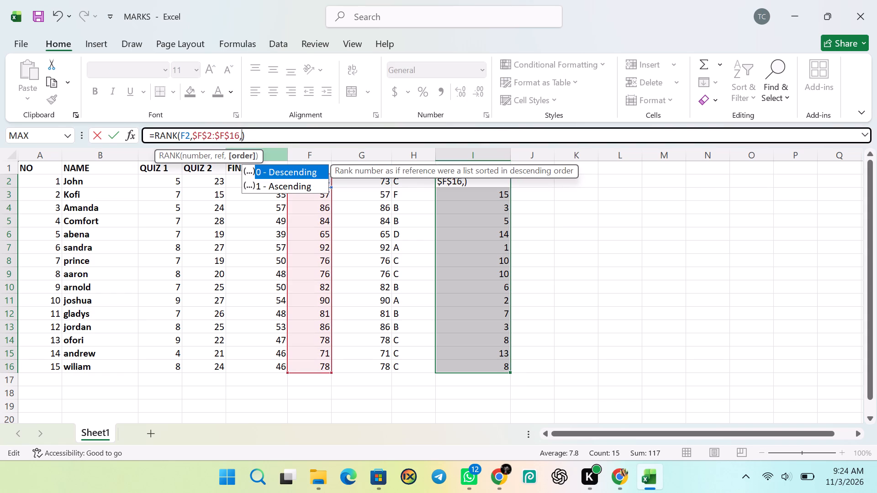
key("1")
key("Return")
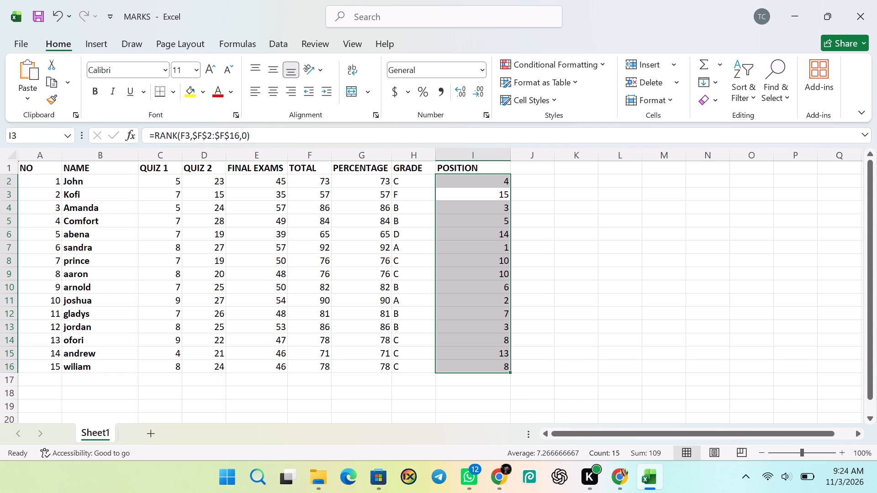
Select the entire POSITION column I.
left_click(486, 158)
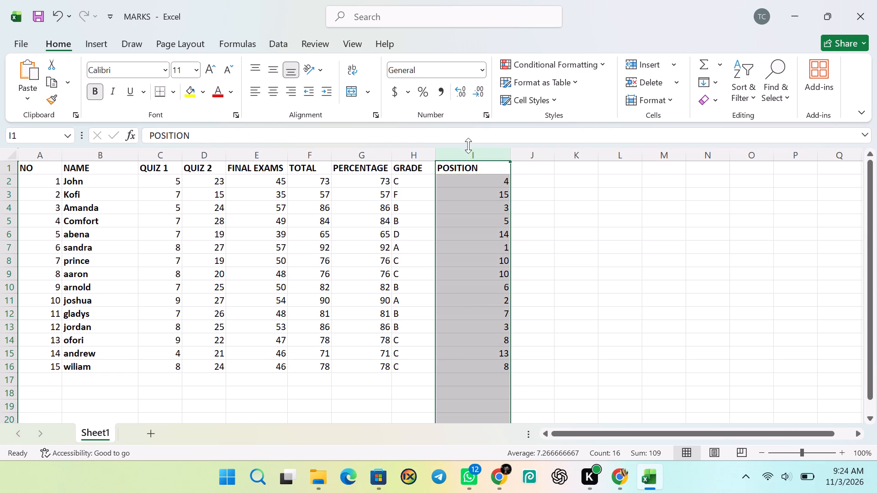
left_click(475, 151)
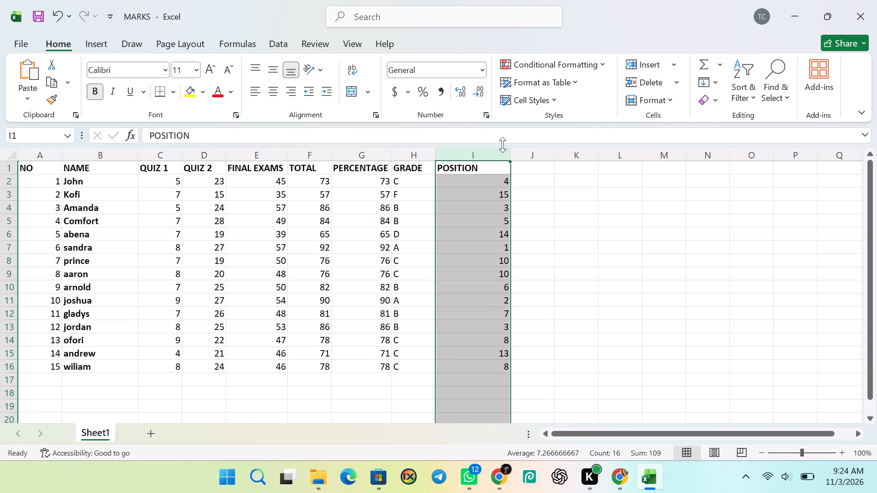